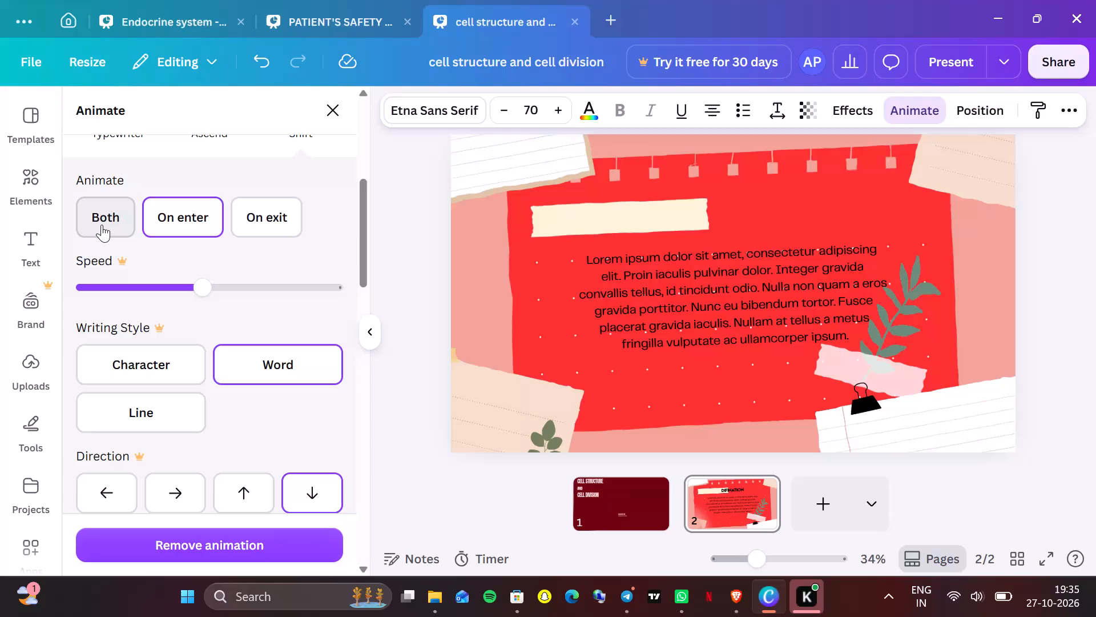
Set the DIFINATION heading's Shift animation to play on both enter and exit.
left_click(102, 225)
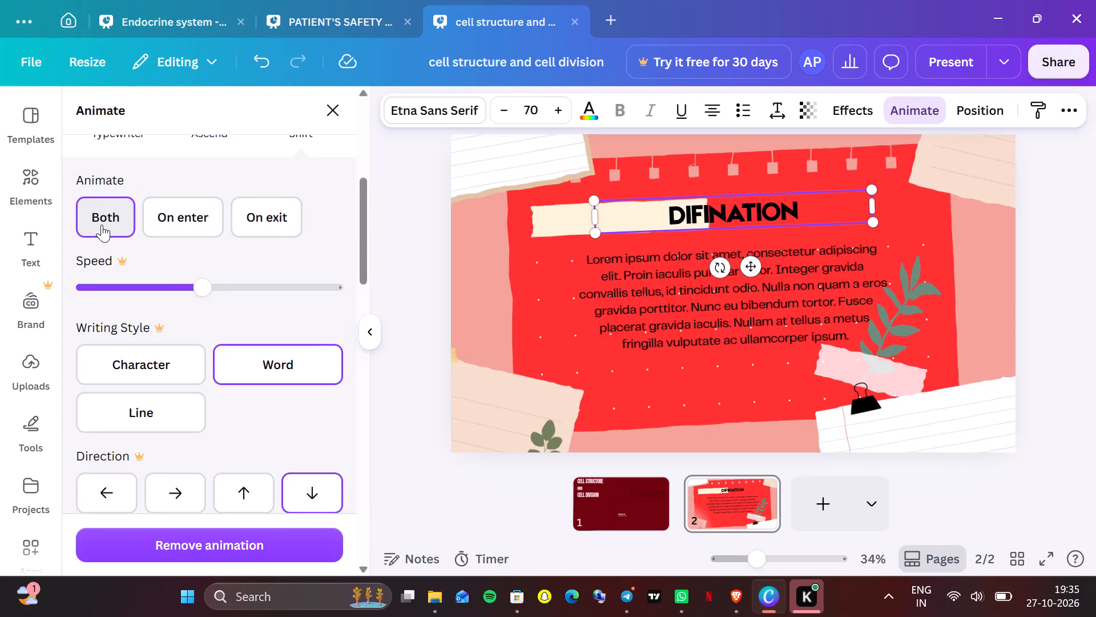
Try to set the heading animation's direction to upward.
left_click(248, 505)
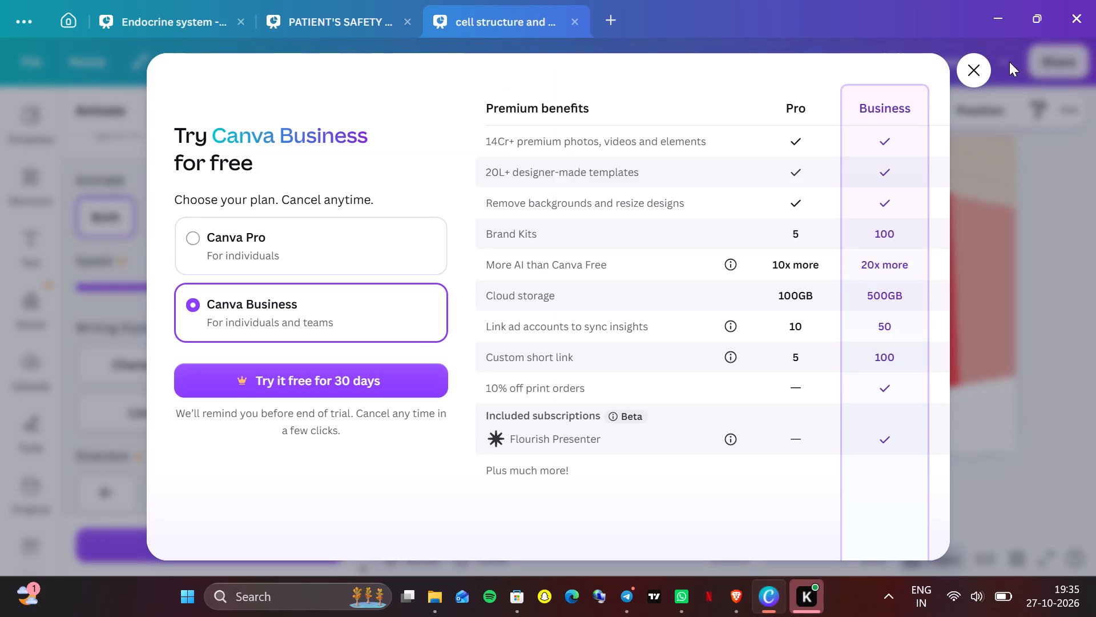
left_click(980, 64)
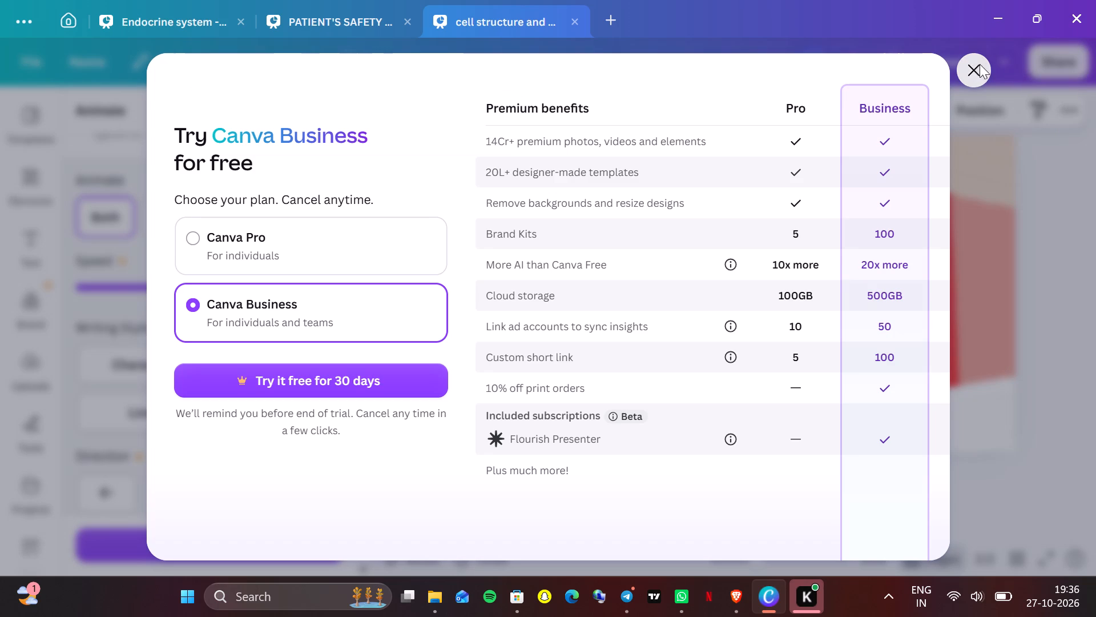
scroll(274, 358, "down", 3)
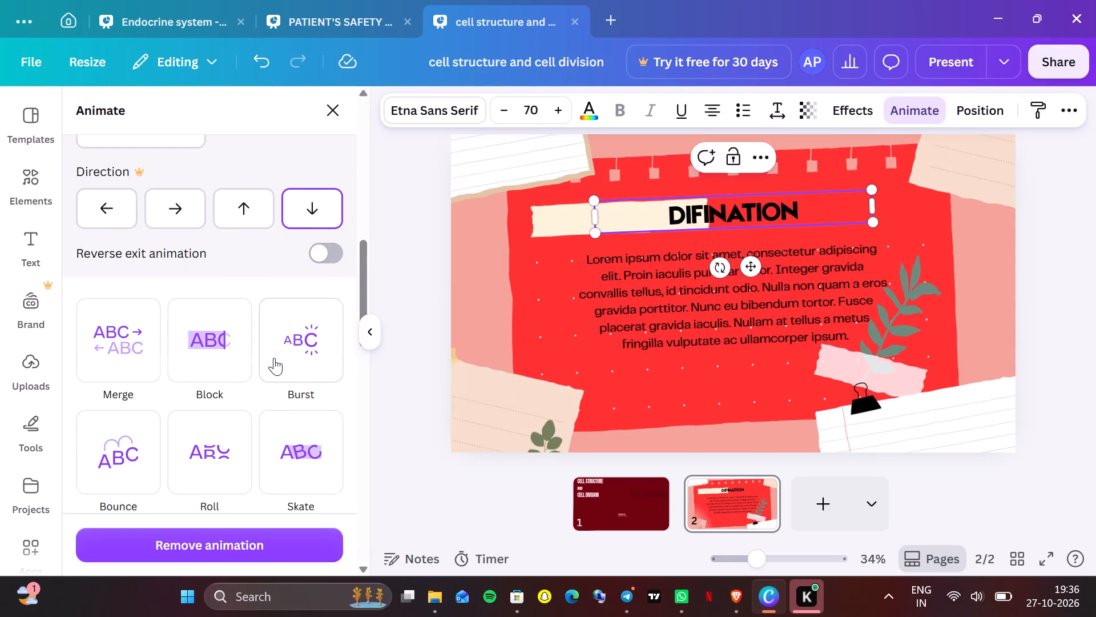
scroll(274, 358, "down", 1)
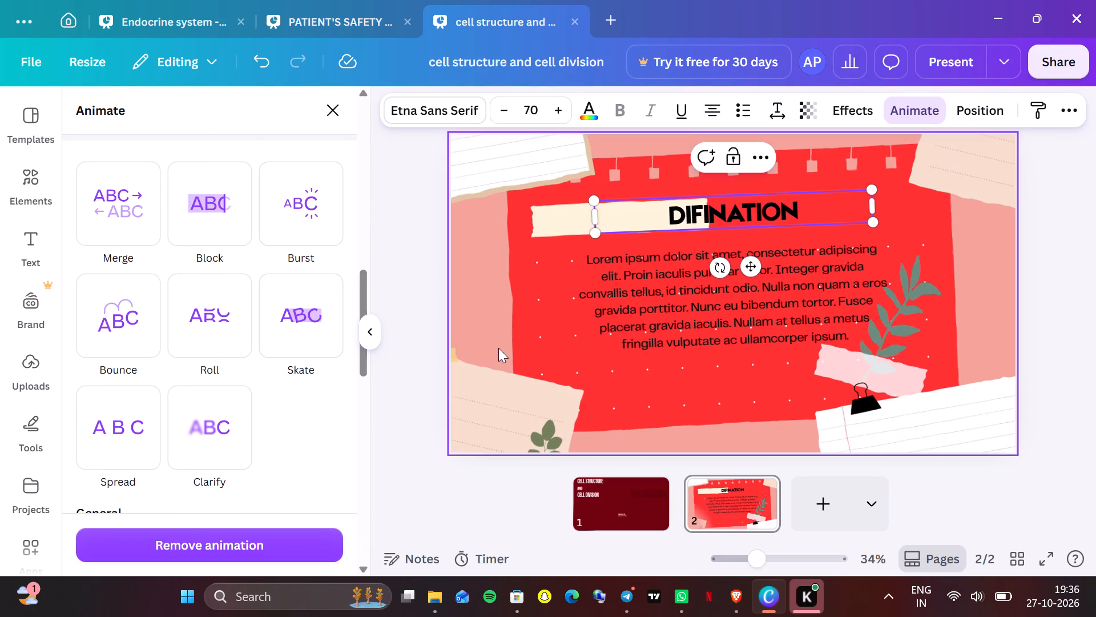
Replace the placeholder paragraph below the DIFINATION heading on page 2 with "IT IS THE BASIC FUNCTION".
left_click(546, 306)
left_click(722, 275)
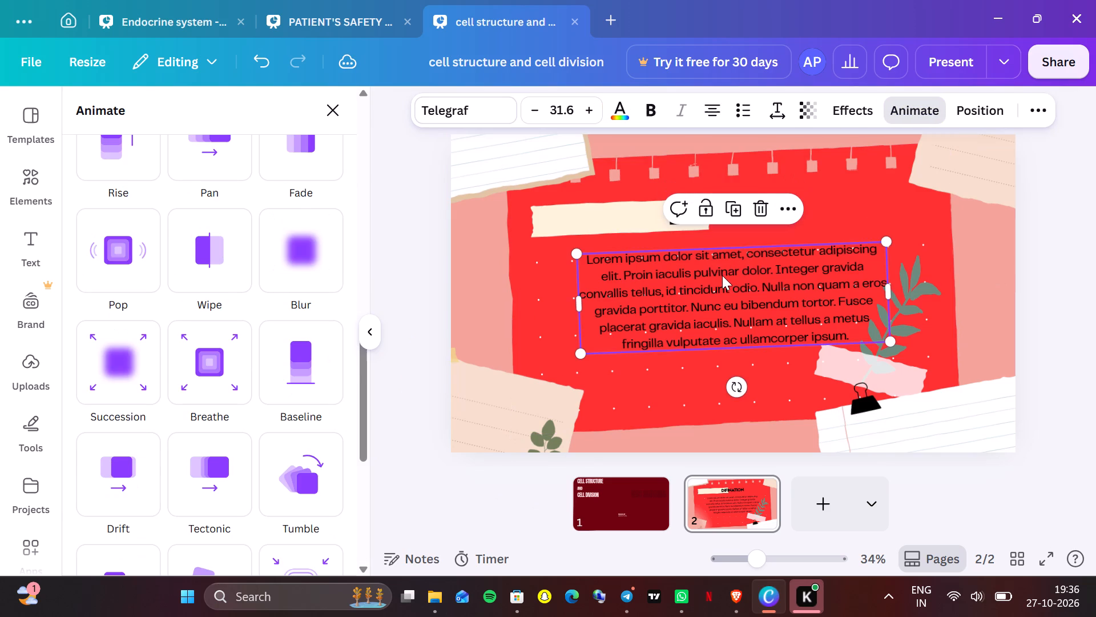
double_click(722, 275)
key("BackSpace")
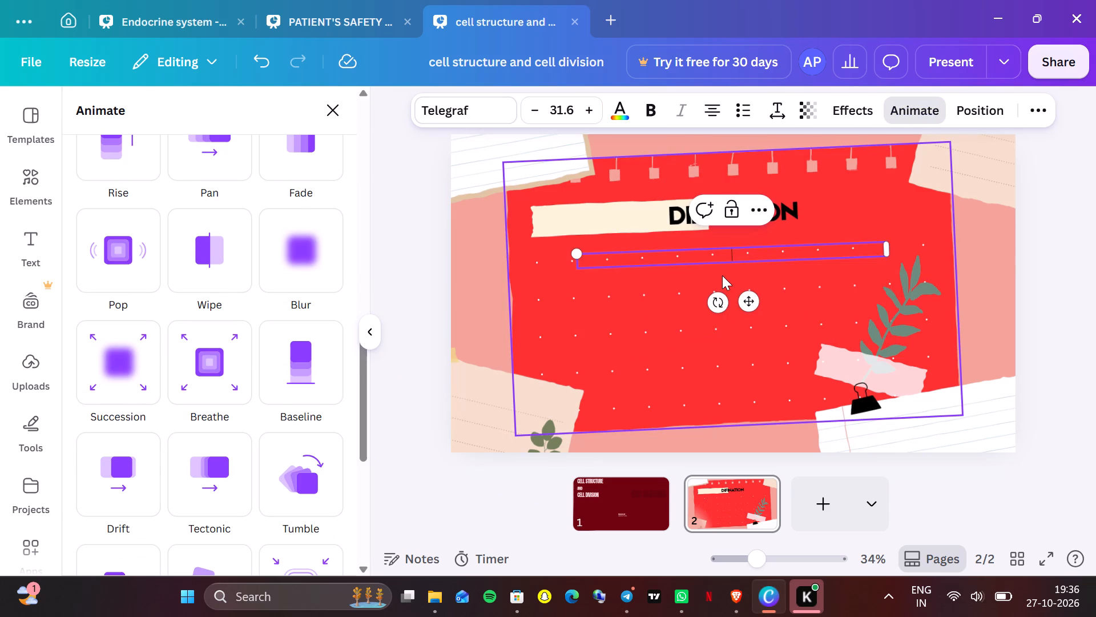
type("IT")
key("space")
type("IS")
key("space")
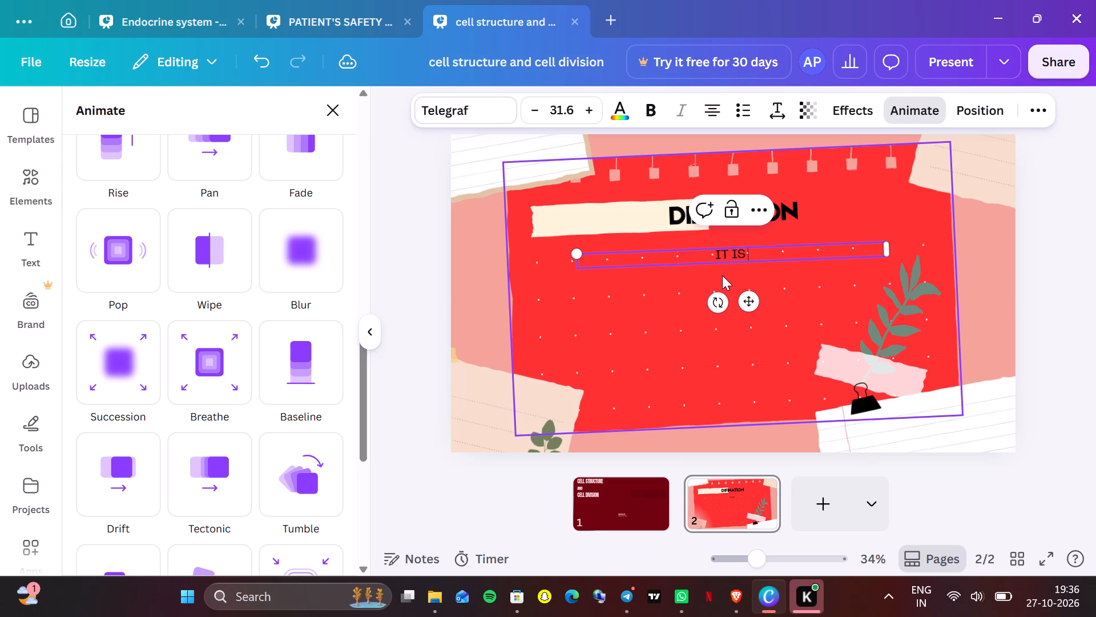
type("THE")
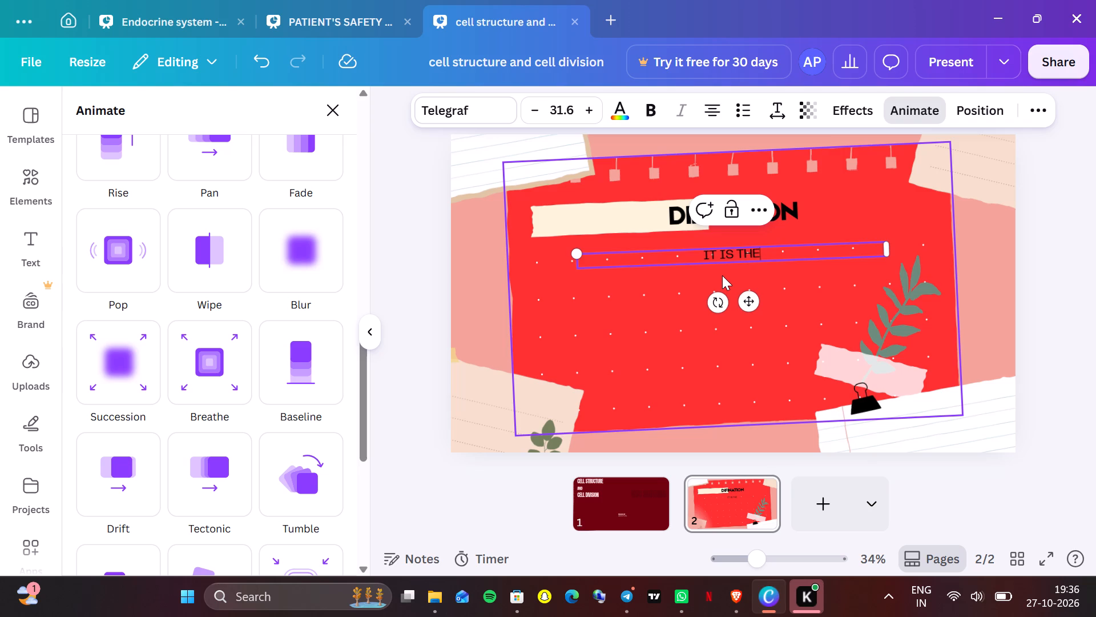
key("space")
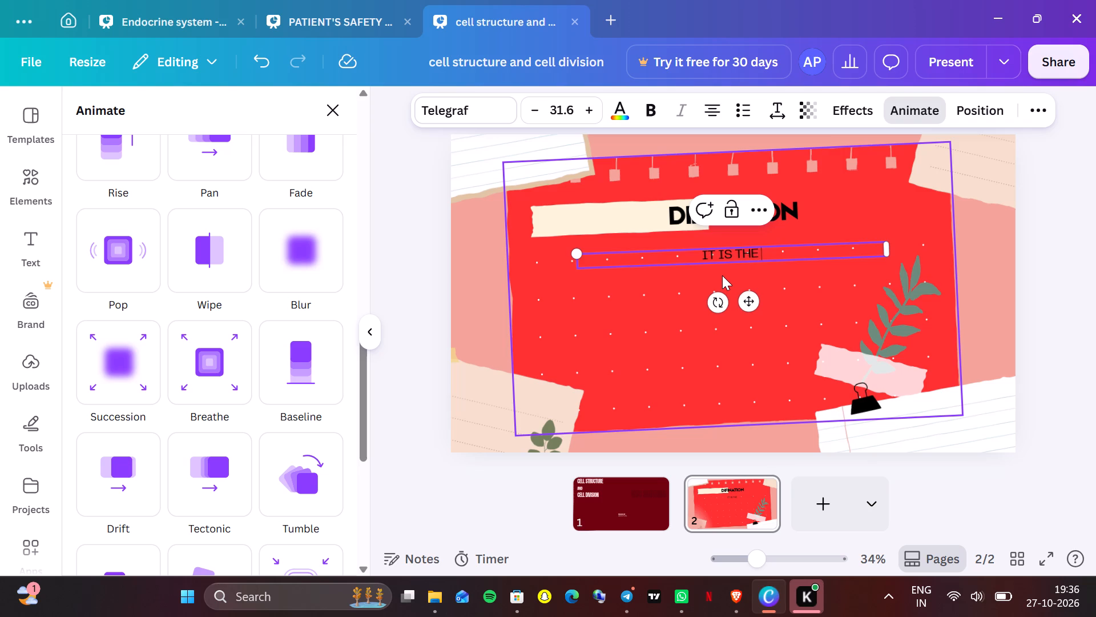
type("BASIC FUNCTIO")
type("N")
key("space")
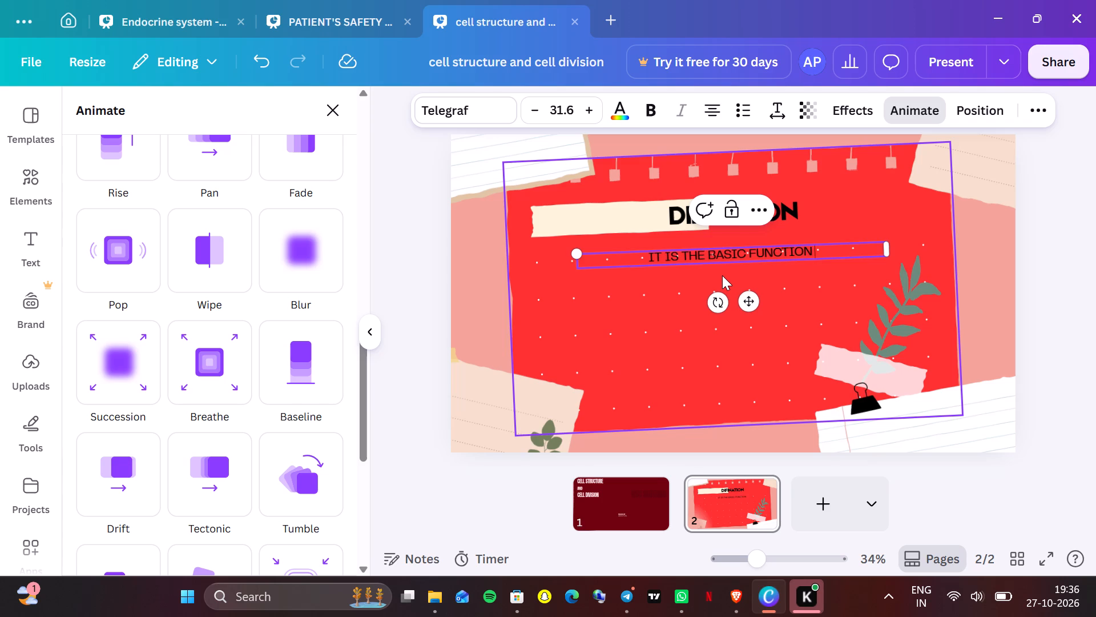
Replace the word "FUNCTION" at the end of the paragraph with "STRUCTURAL".
key("BackSpace")
key("BackSpace")
key("BackSpace")
key("BackSpace")
key("BackSpace")
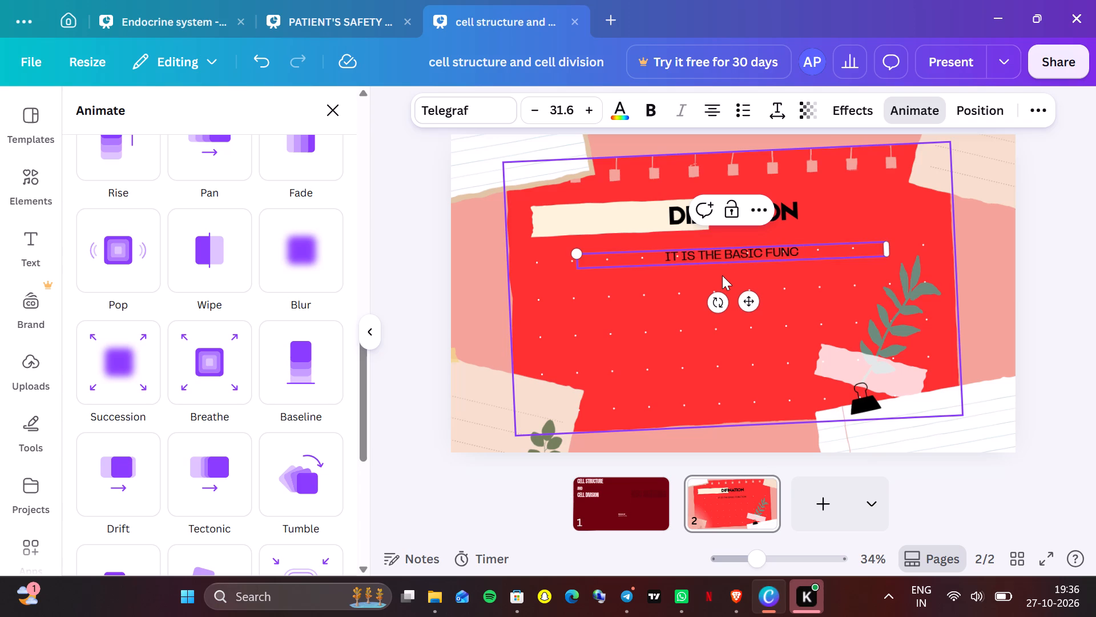
key("BackSpace")
key("BackSpace")
key("BackSpace")
key("BackSpace")
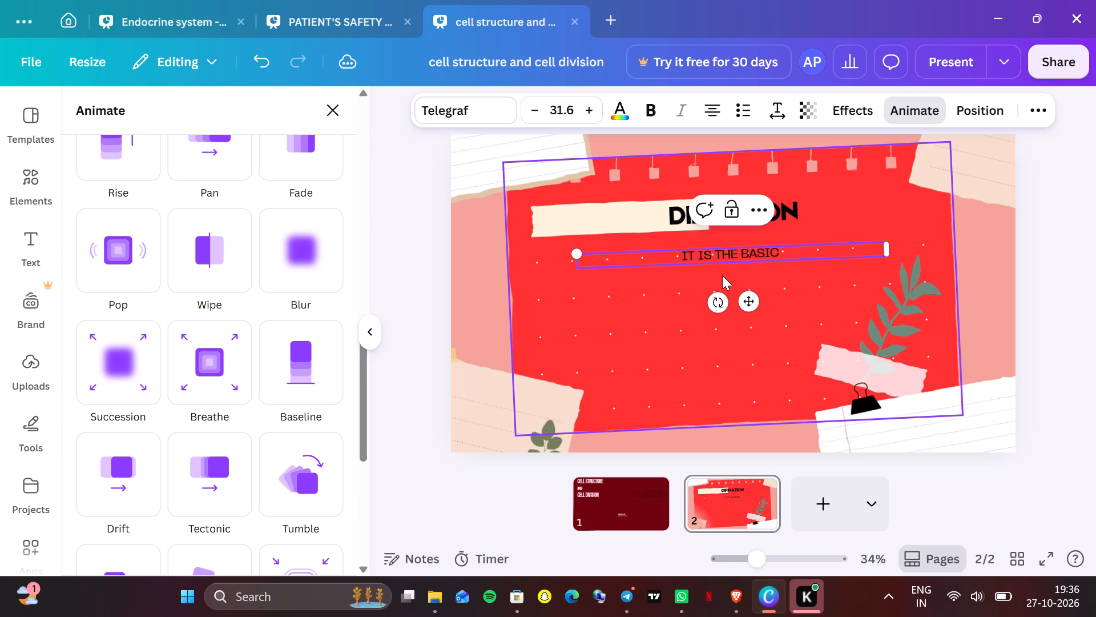
type("STRUCTURAL")
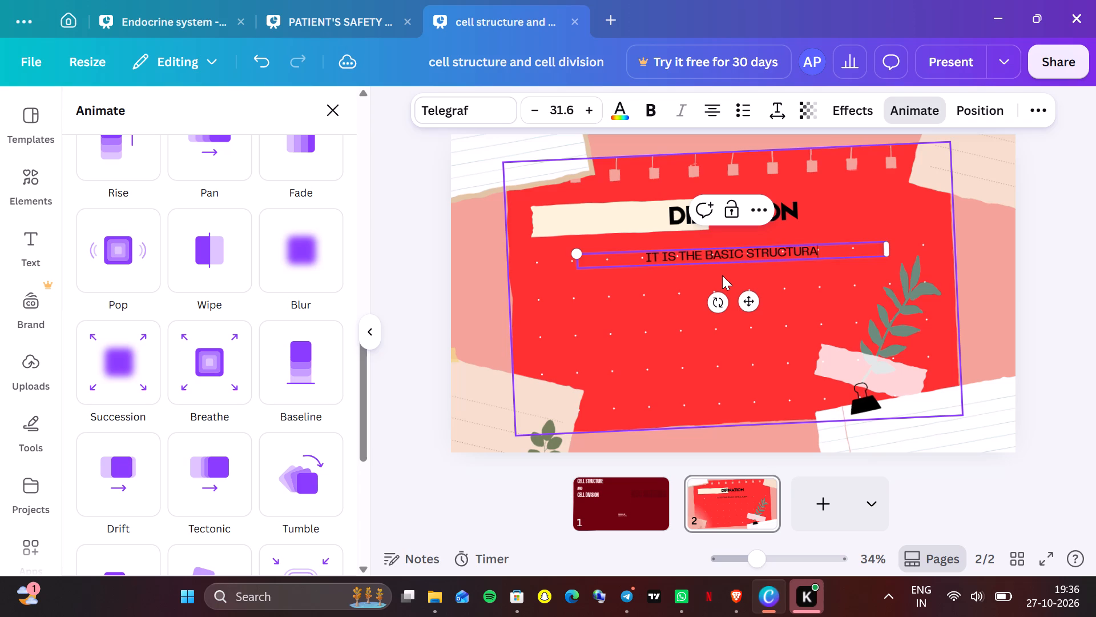
key("space")
type("UN")
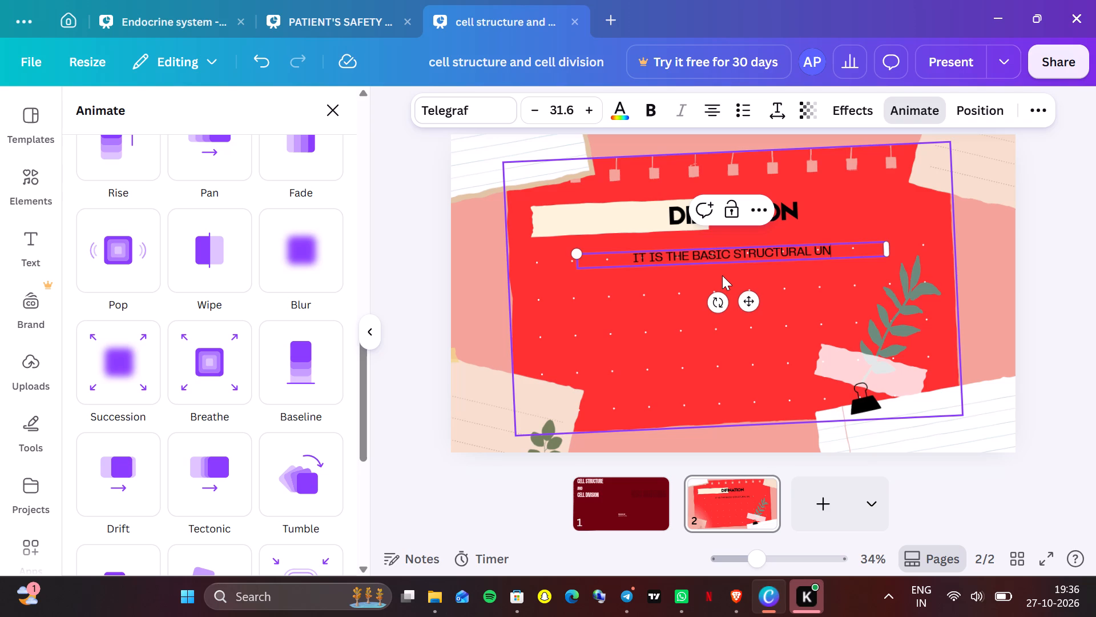
key("BackSpace")
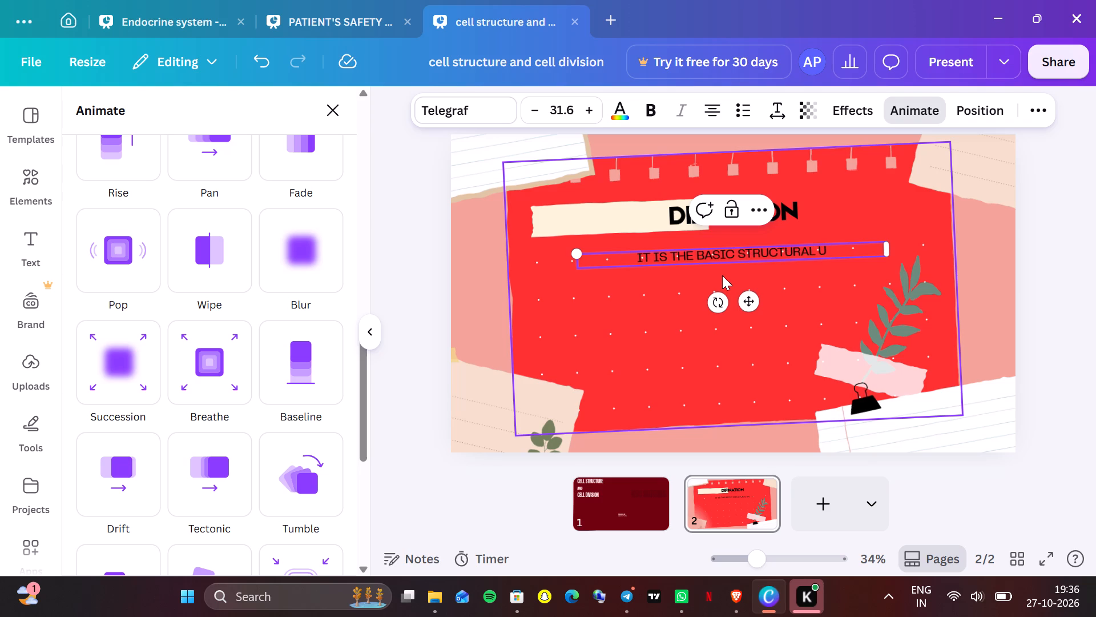
key("BackSpace")
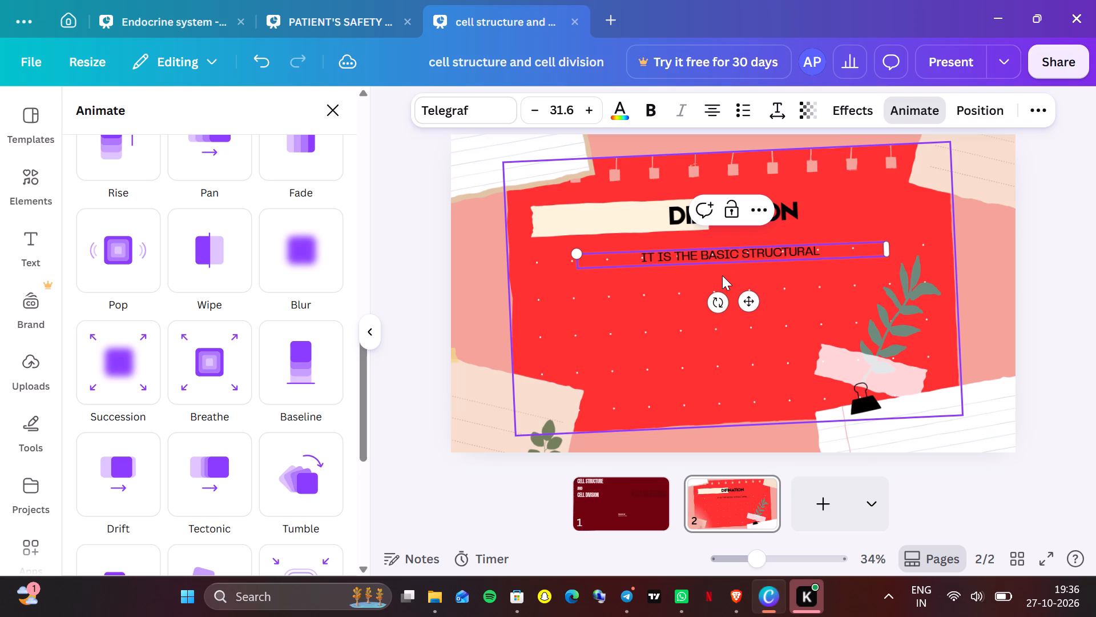
Continue the definition sentence with "AND FUNCTIONAL UNIT OF LIFE".
type("AND")
key("space")
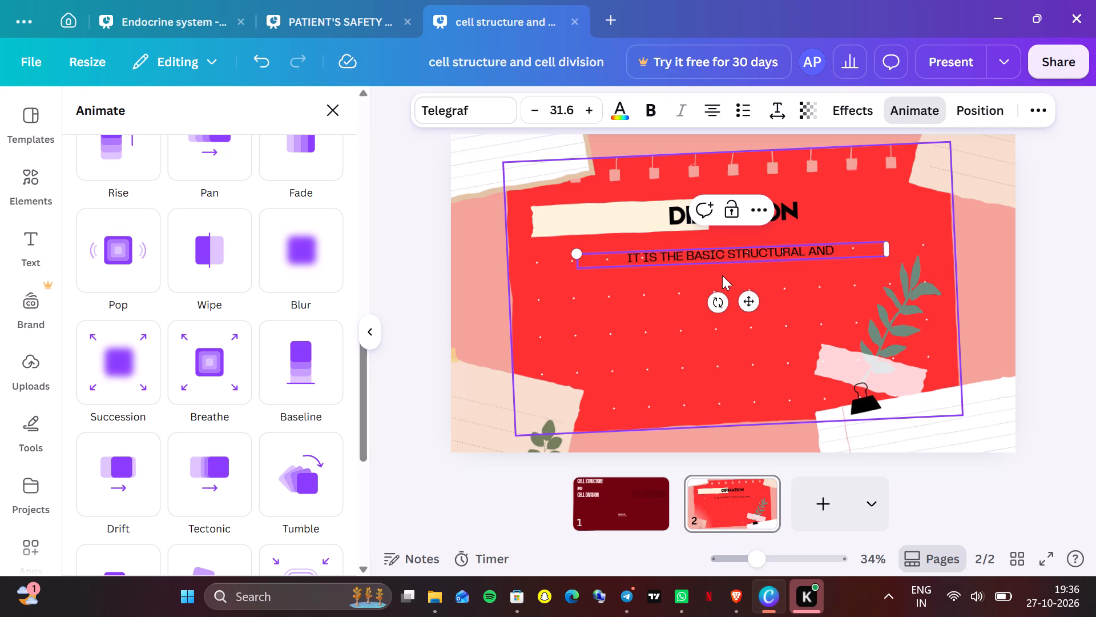
type("FUNCTION")
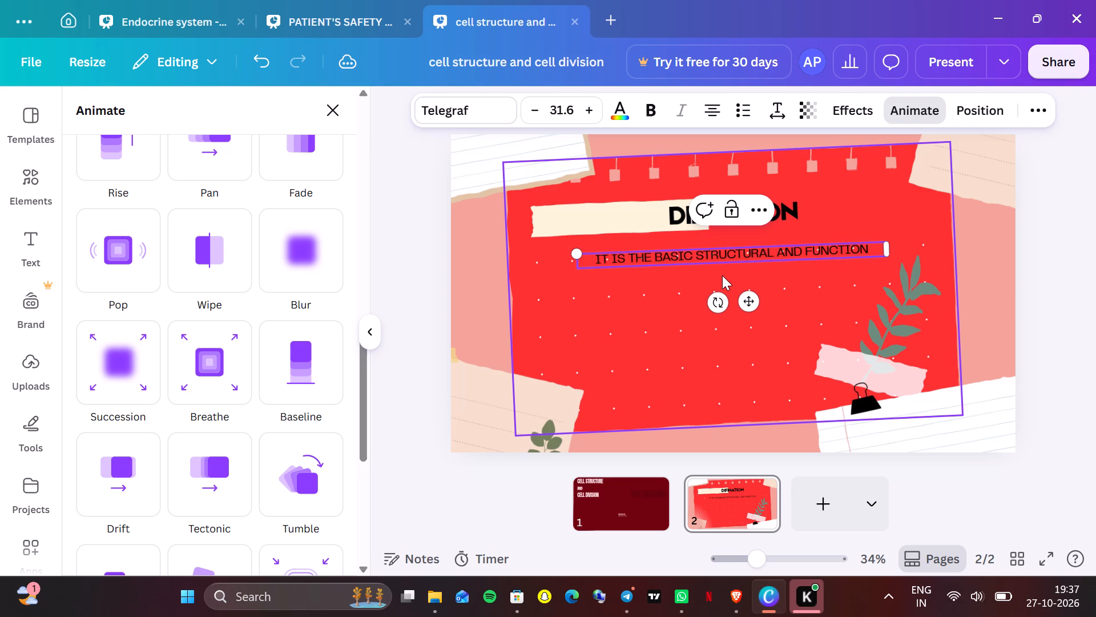
type("AL")
key("space")
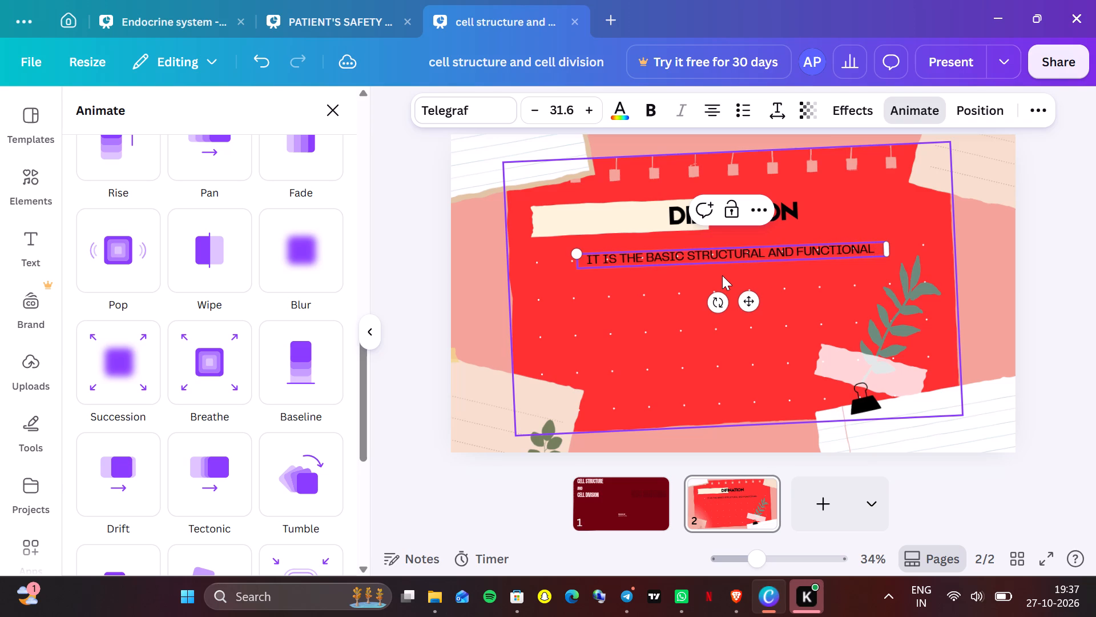
type("UNIT OF")
key("space")
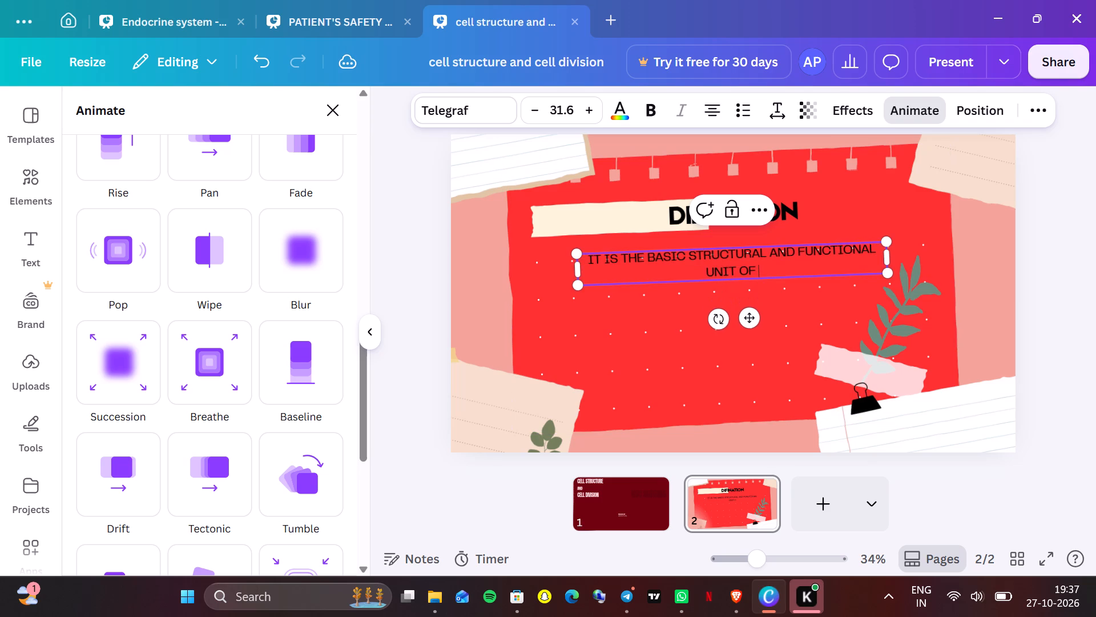
type("LIF")
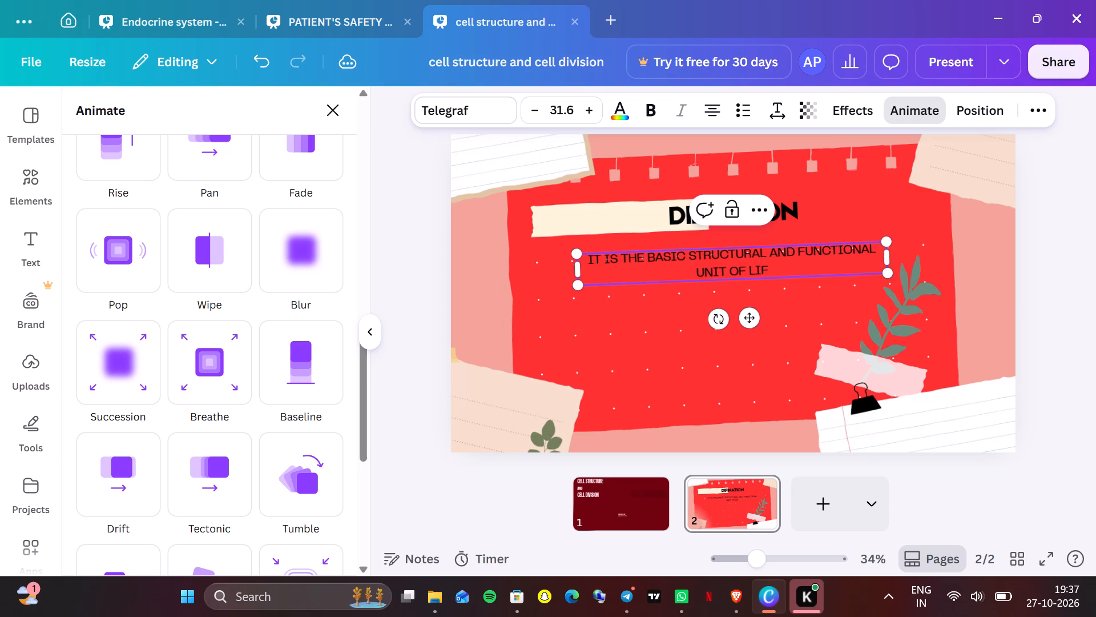
key("e")
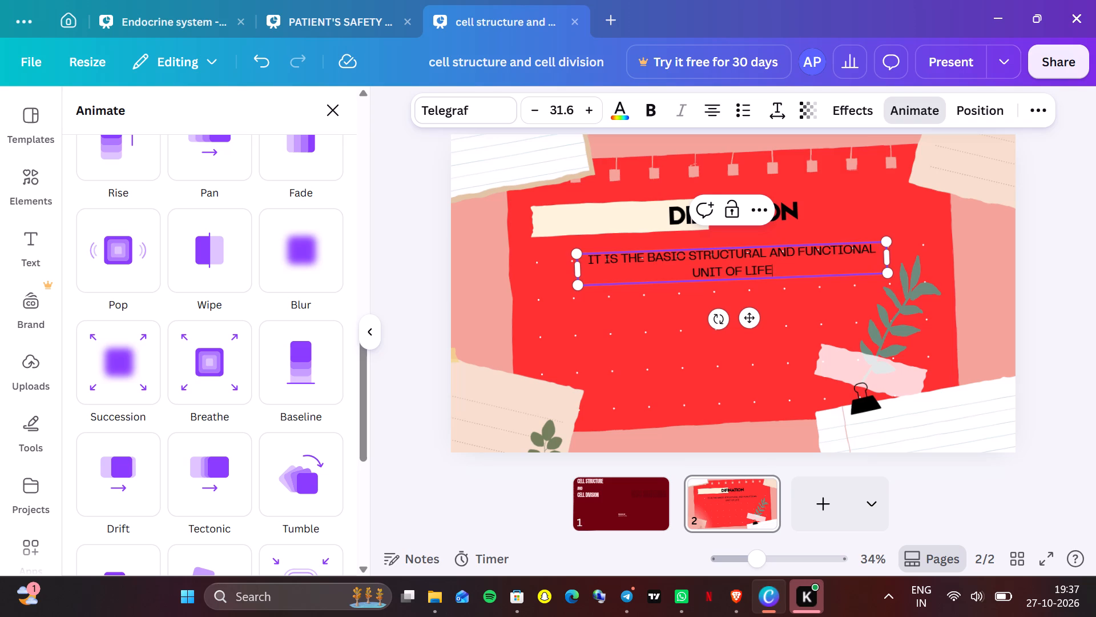
Enclose the whole definition sentence in double quotation marks.
left_click(586, 258)
key("shift+quotedbl")
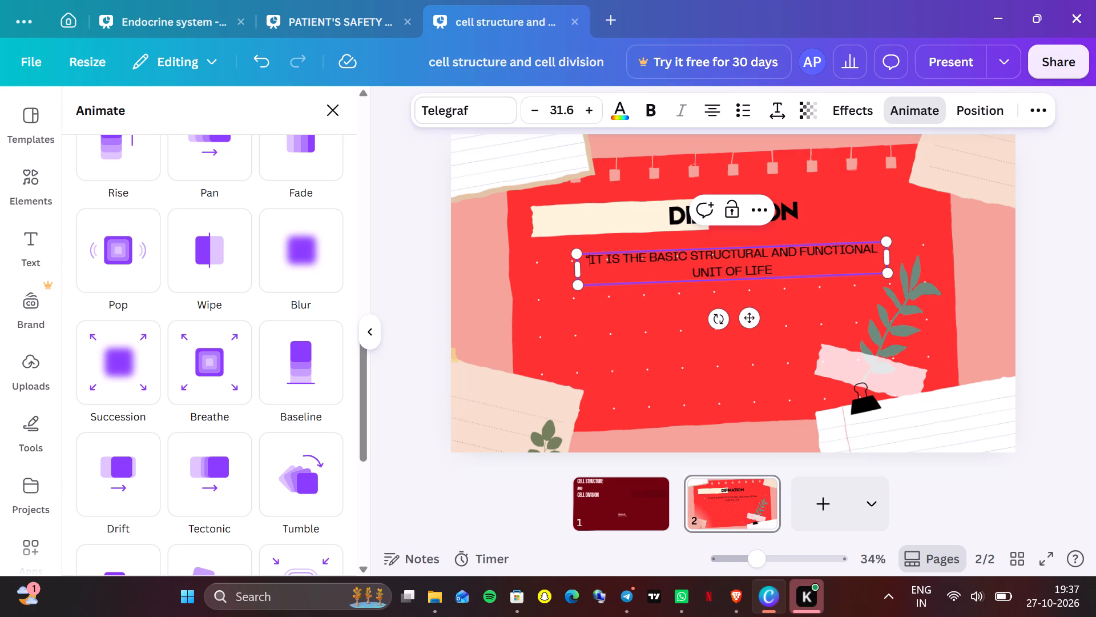
left_click(775, 267)
key("shift+quotedbl")
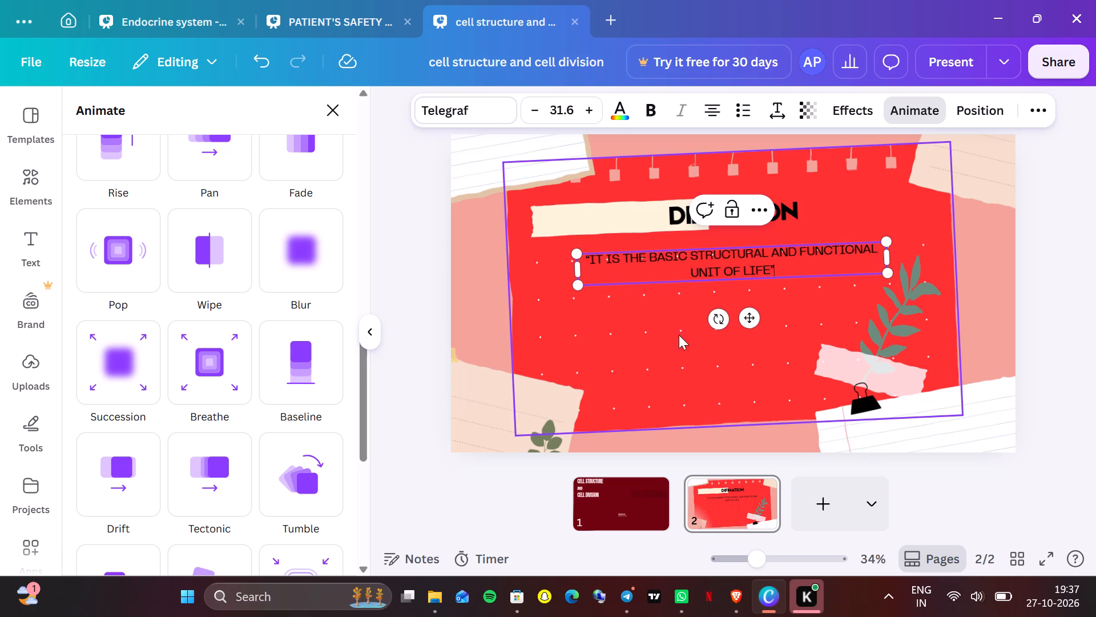
Start a new line after the closing quotation mark of the definition sentence on page 2.
left_click(635, 315)
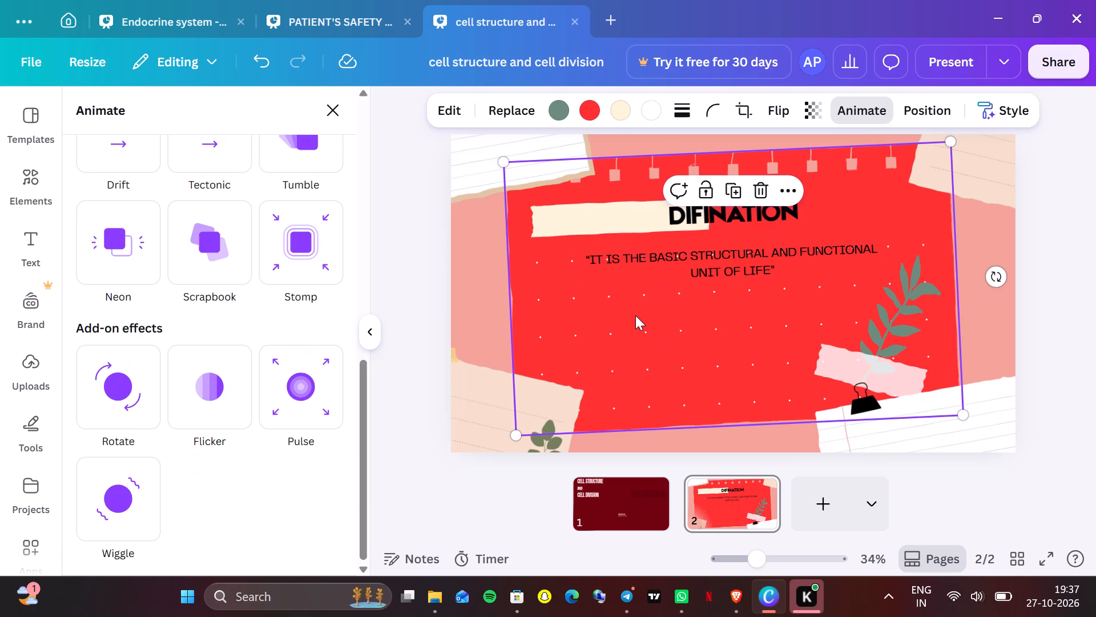
left_click(783, 258)
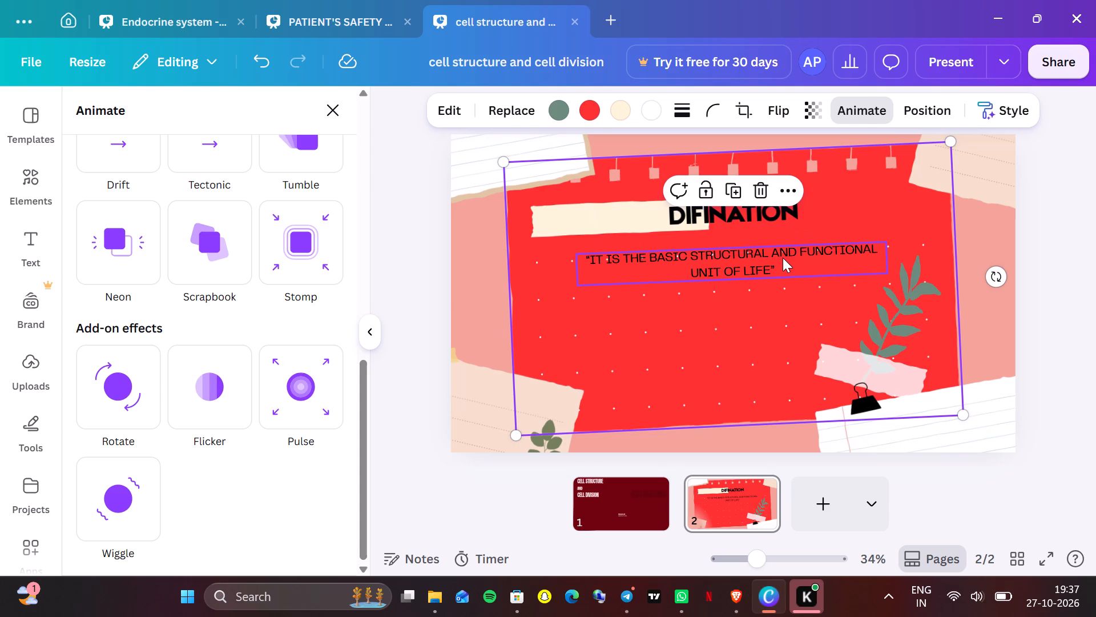
left_click(781, 259)
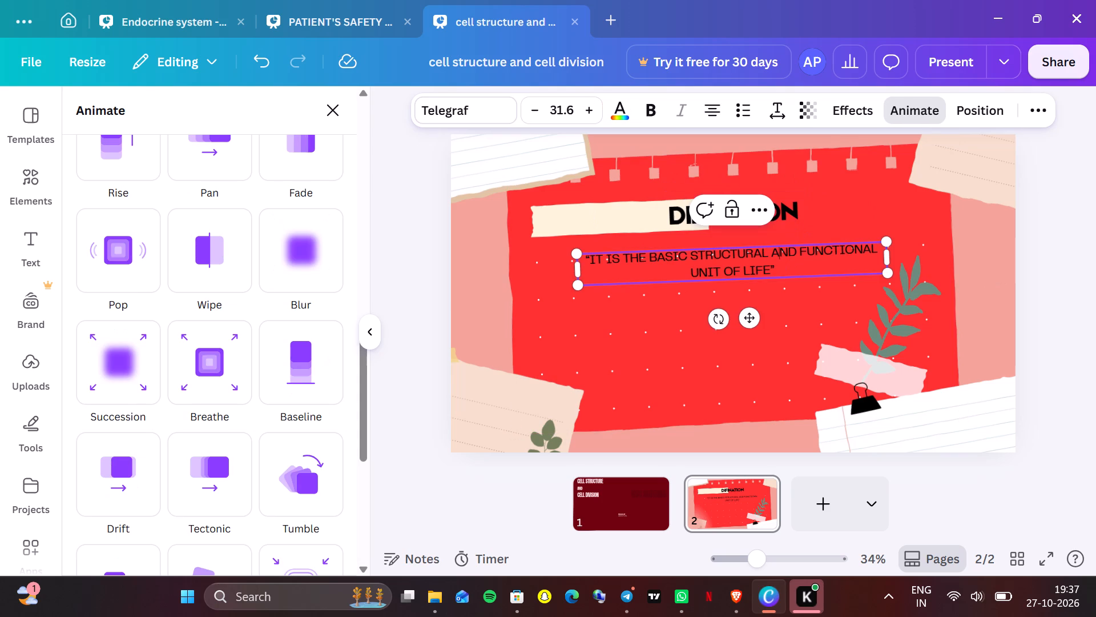
left_click(778, 269)
key("Return")
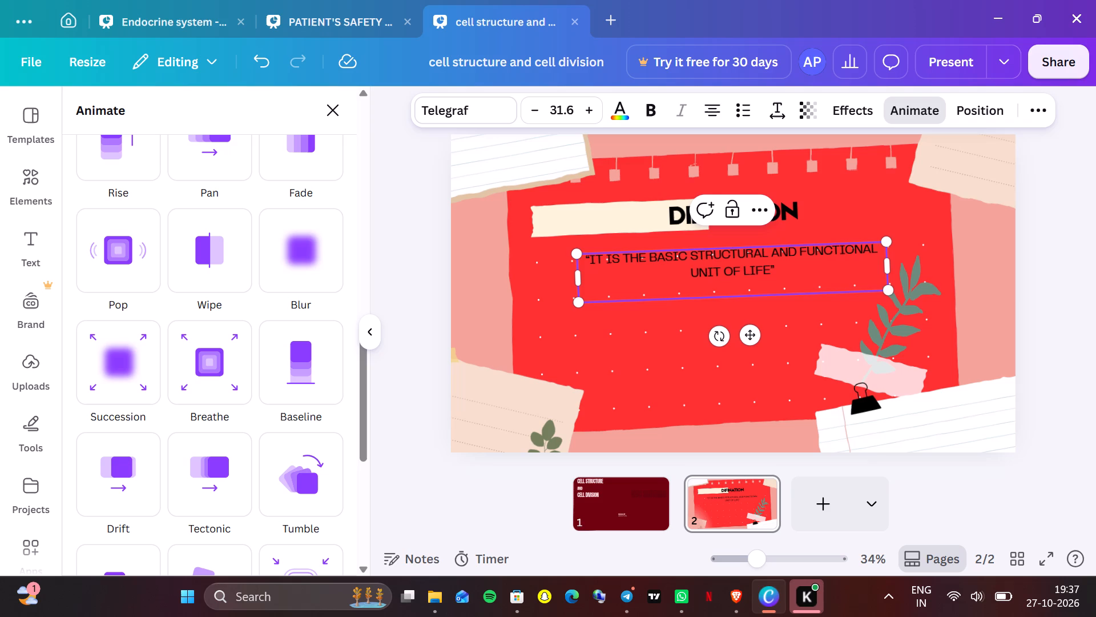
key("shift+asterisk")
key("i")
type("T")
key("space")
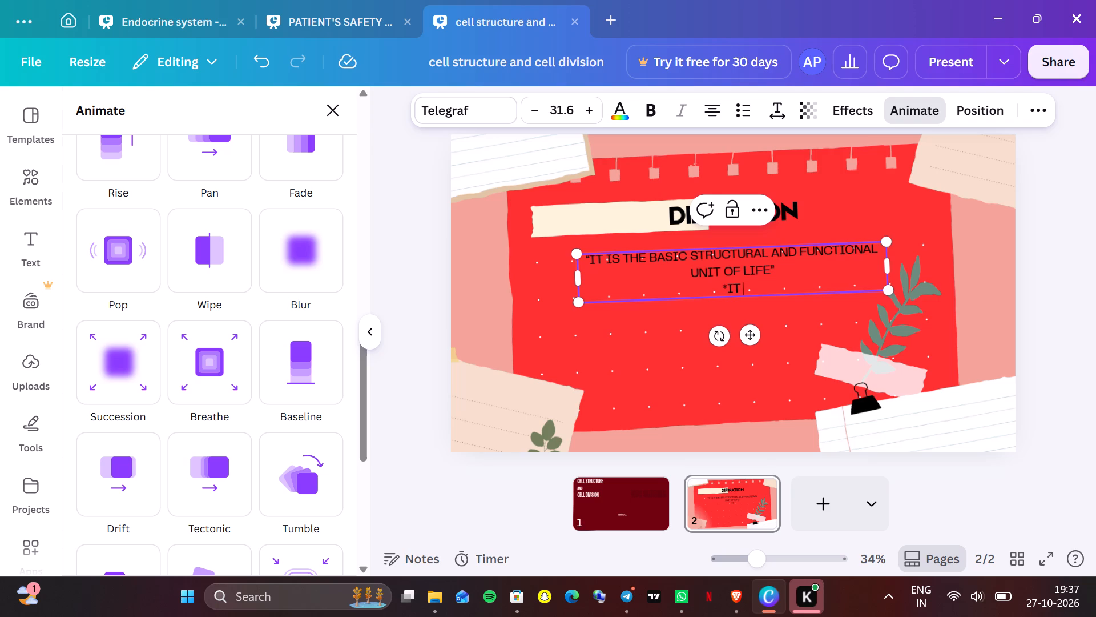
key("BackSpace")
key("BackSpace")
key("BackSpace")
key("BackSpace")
Begin the new line with "#" and insert a blank line between it and the quoted definition.
key("shift+numbersign")
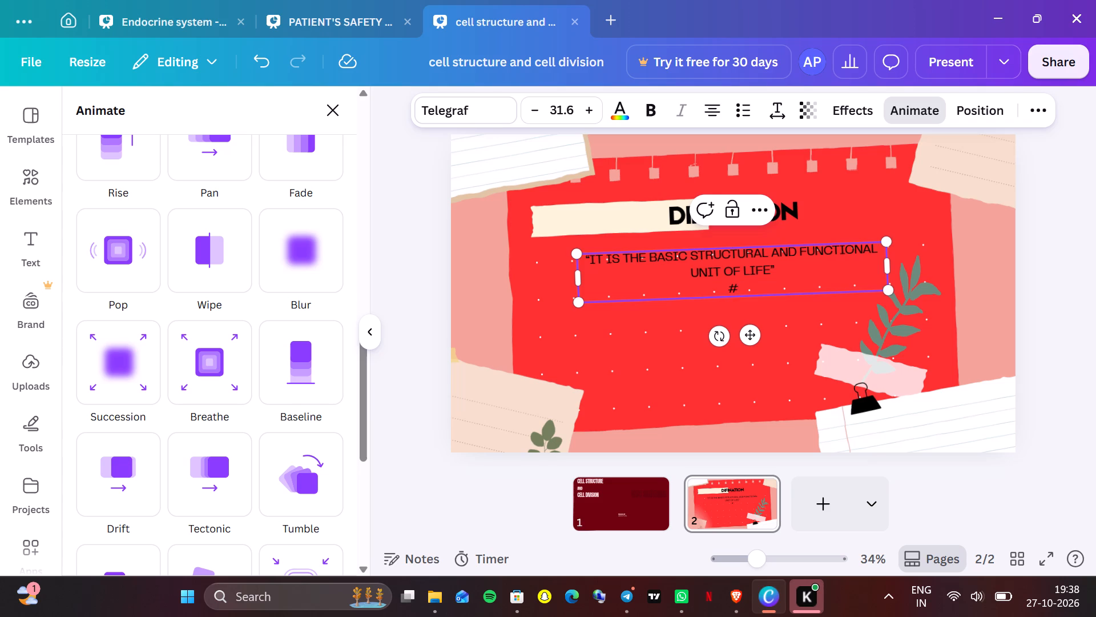
left_click(778, 269)
key("Return")
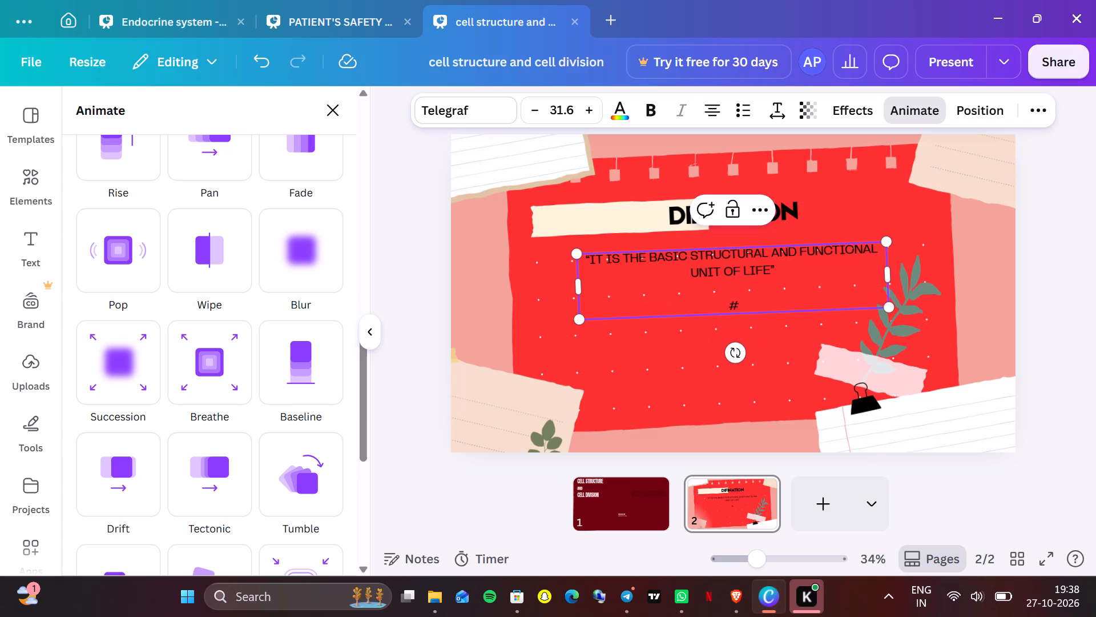
Write "IT IS THE SMALLEST UNIT OF THE HUMAN BODY" after the "#" in the body text.
left_click(752, 311)
key("i")
type("T IS")
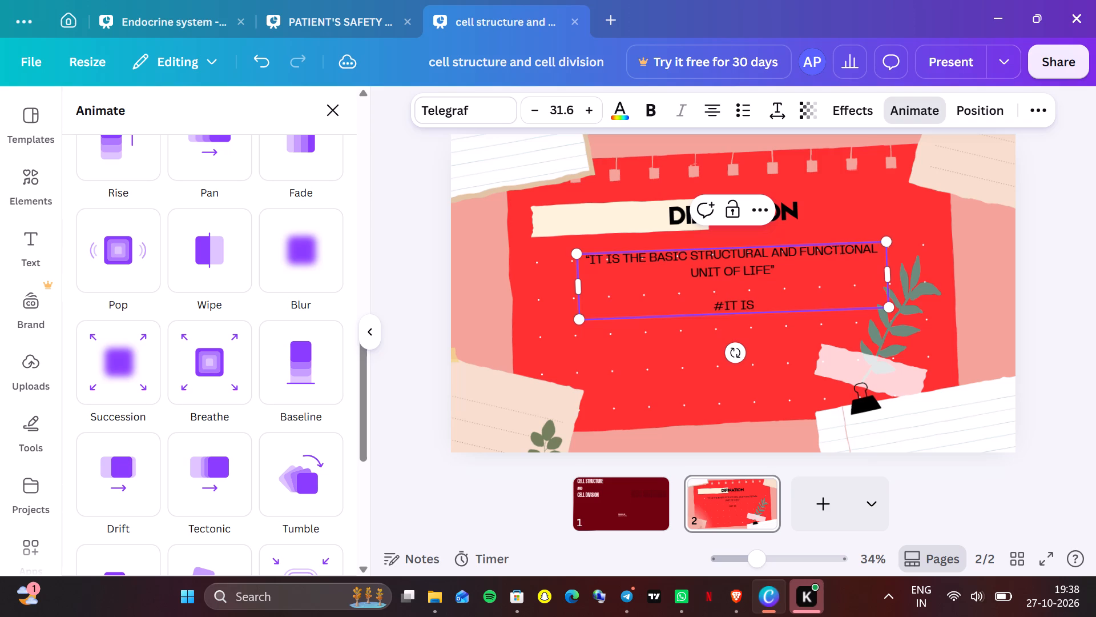
key("space")
type("THE")
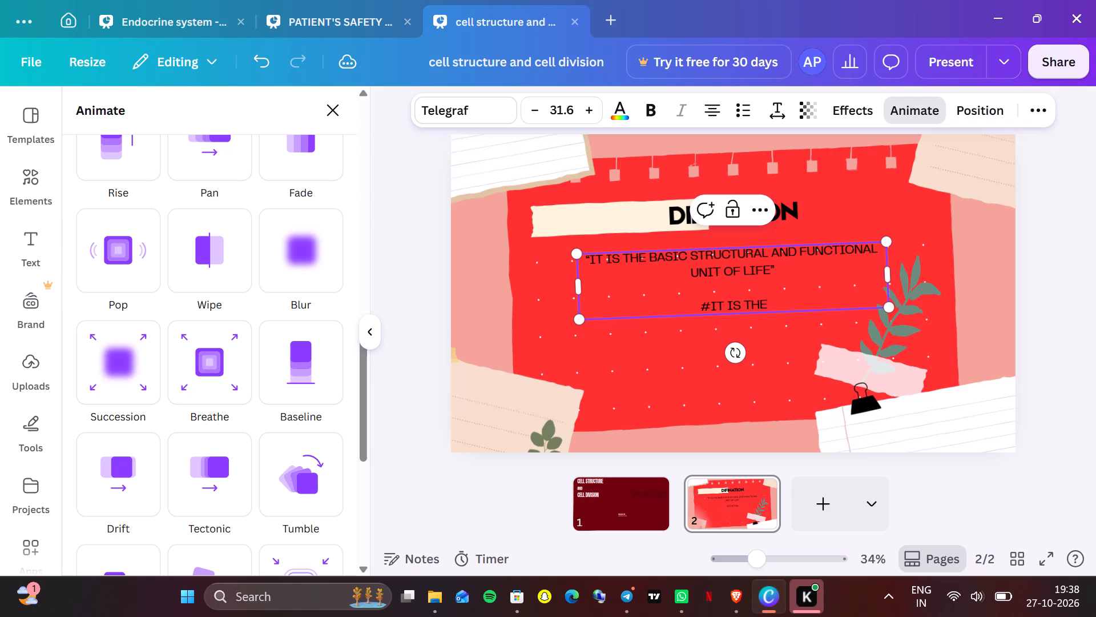
key("space")
type("SMALLEST")
key("space")
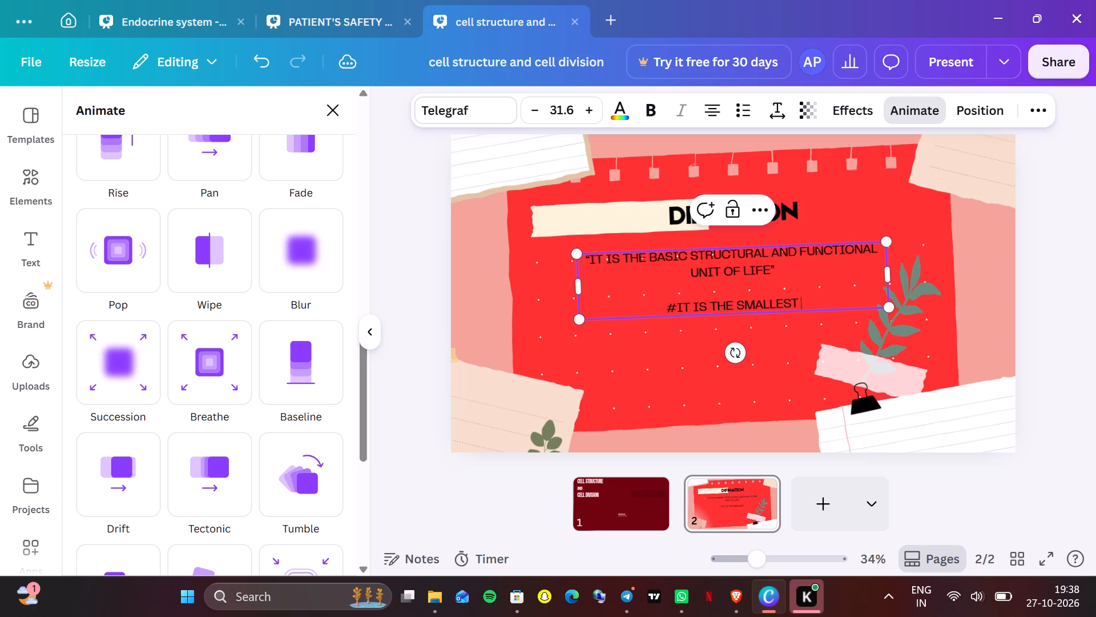
type("UNIT")
key("space")
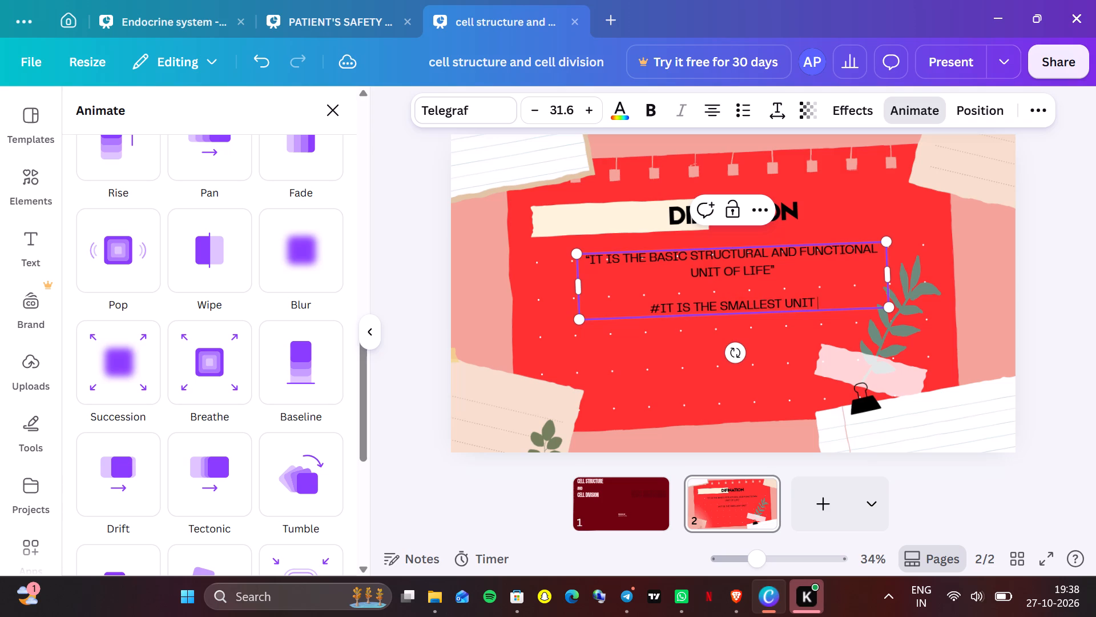
type("OF")
key("space")
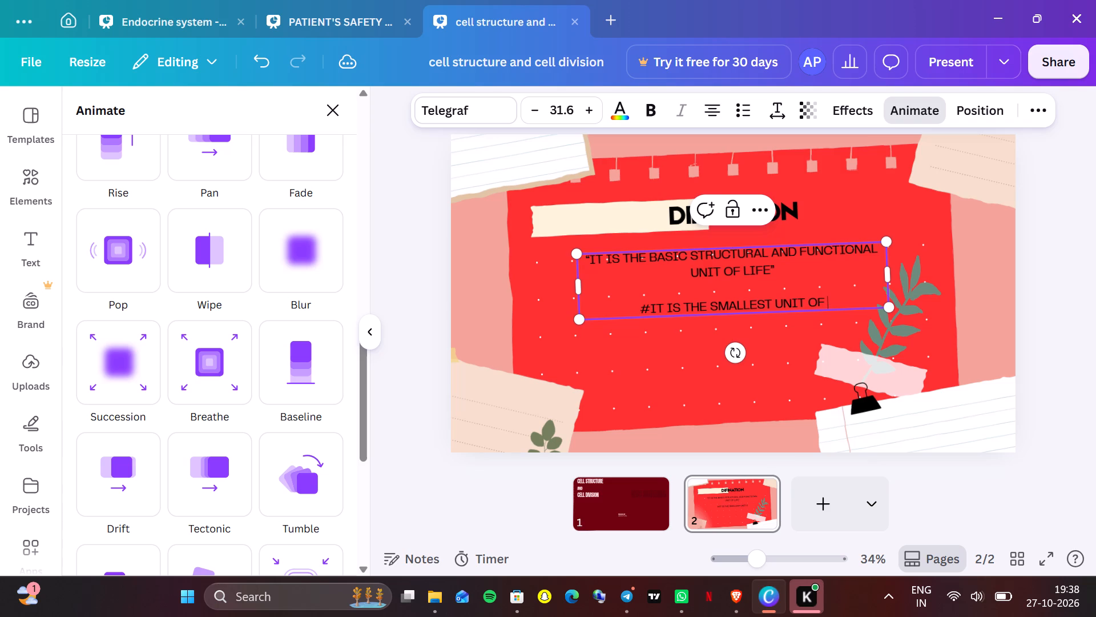
type("THE HUMO")
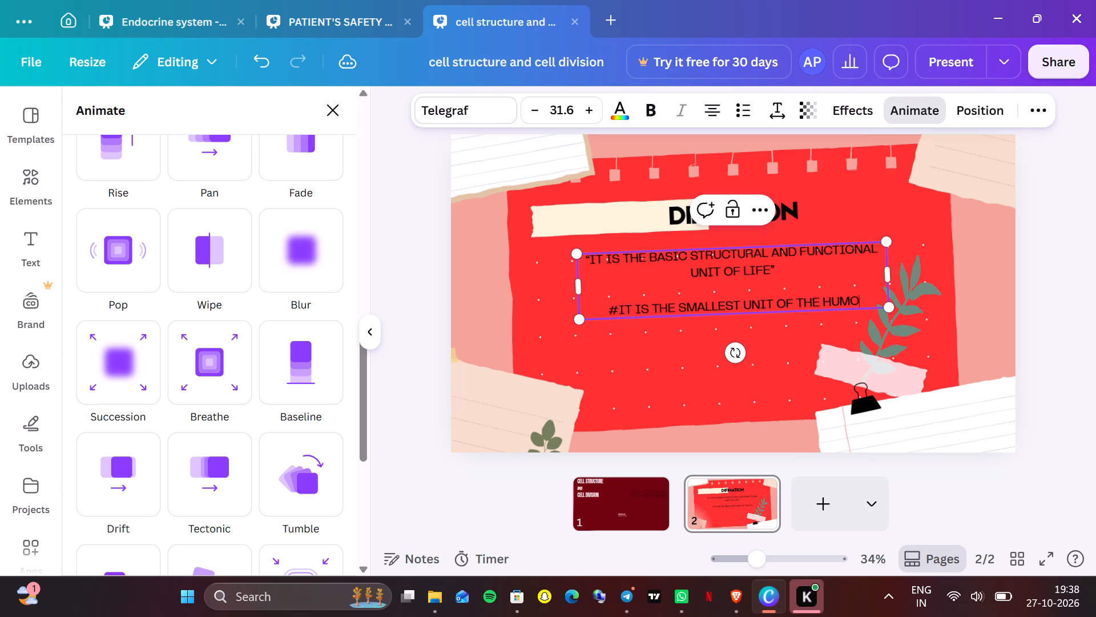
key("BackSpace")
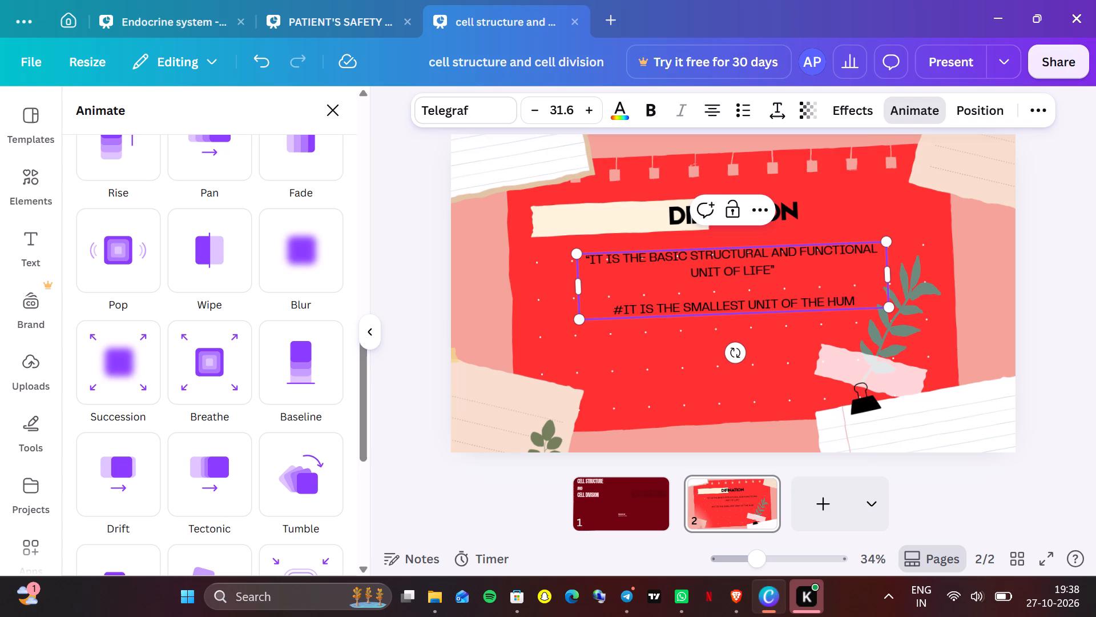
type("AN")
key("space")
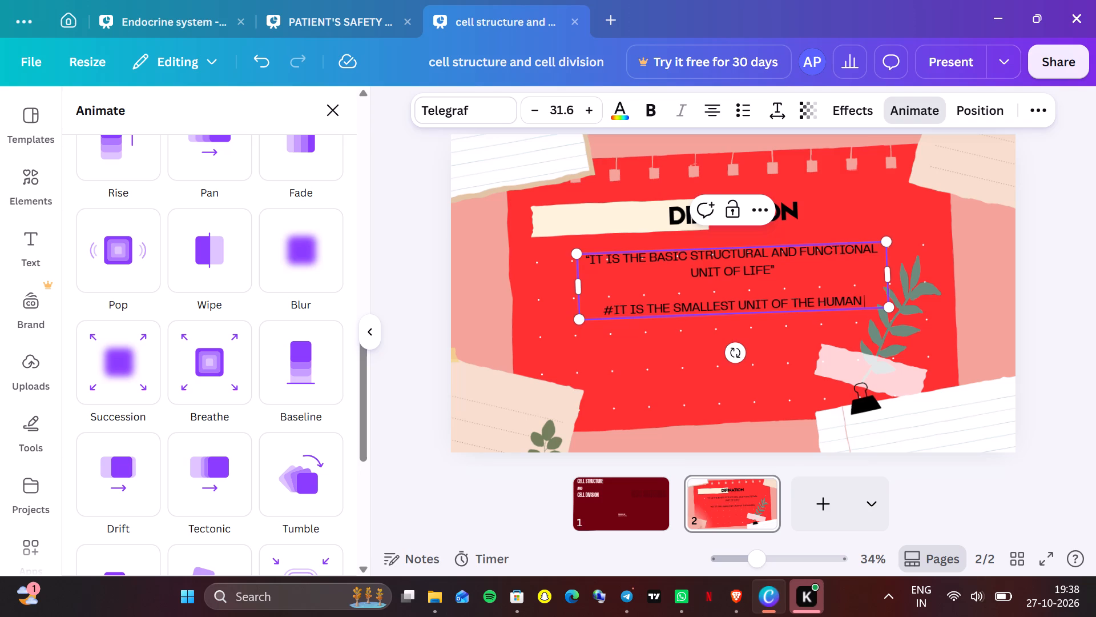
key("b")
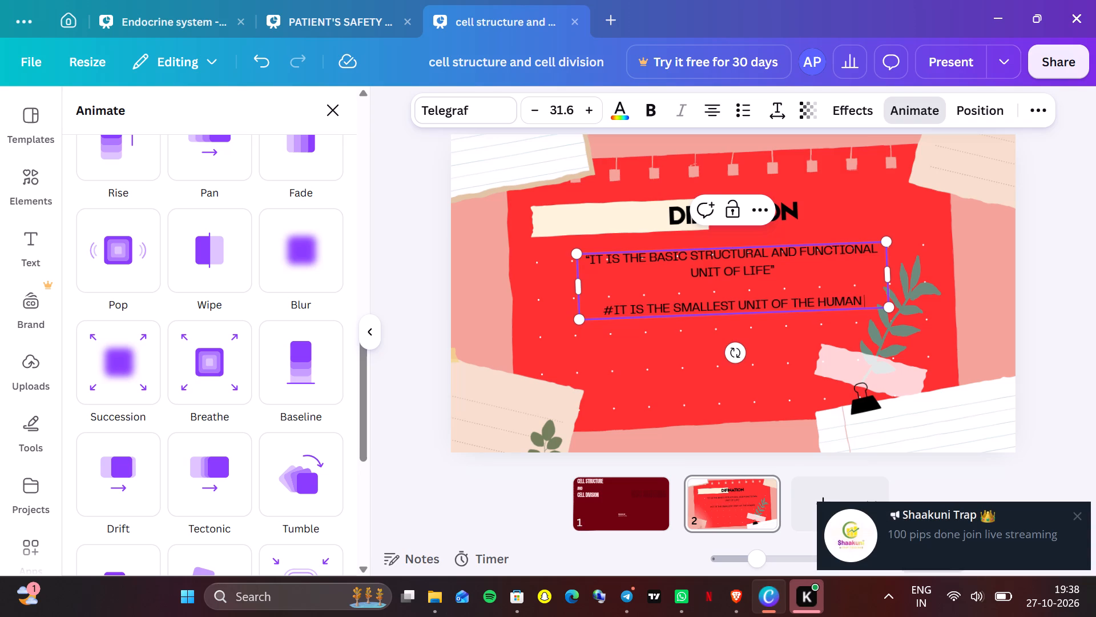
key("o")
type("DY")
key("space")
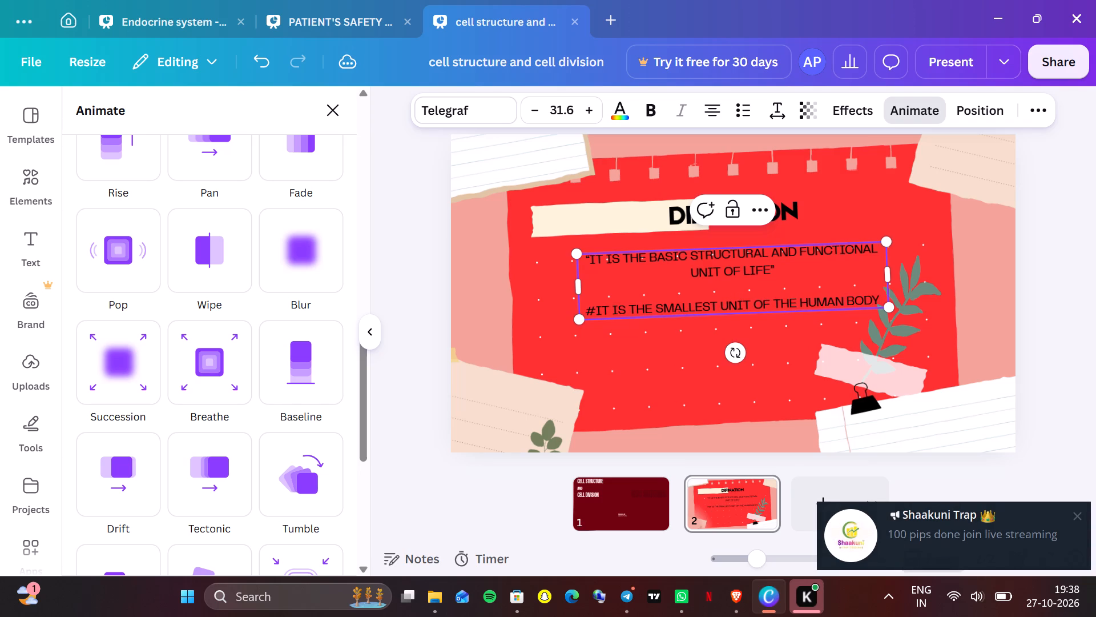
Continue the "#" sentence with "CAPABLE OF PERFORMING ESSENTIAL LIFE PROCESS".
type("CAPABLE")
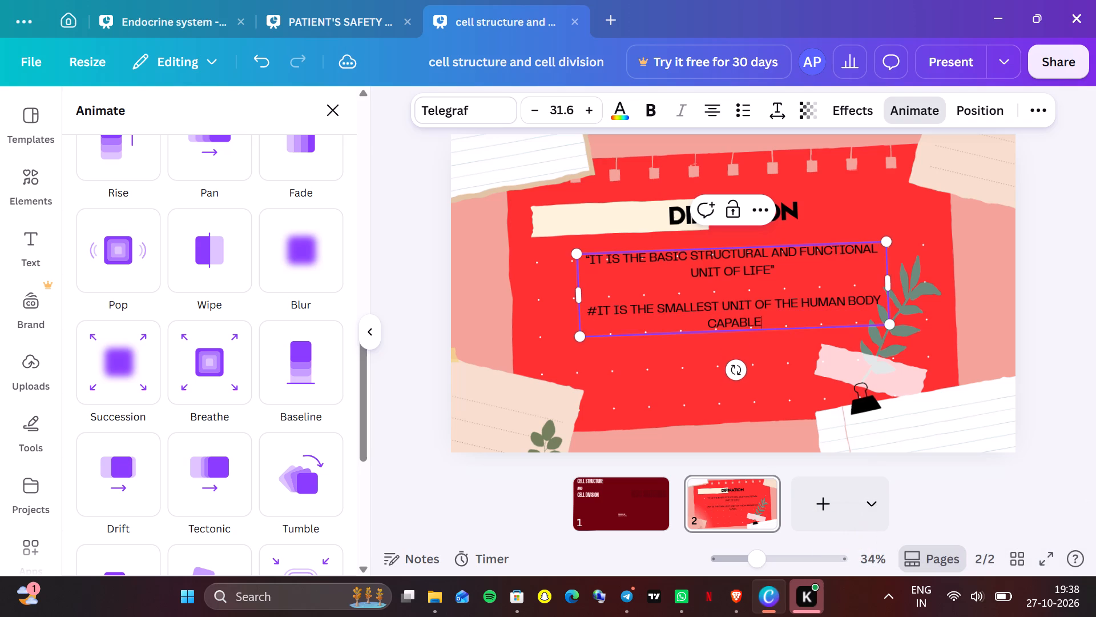
key("space")
type("OF")
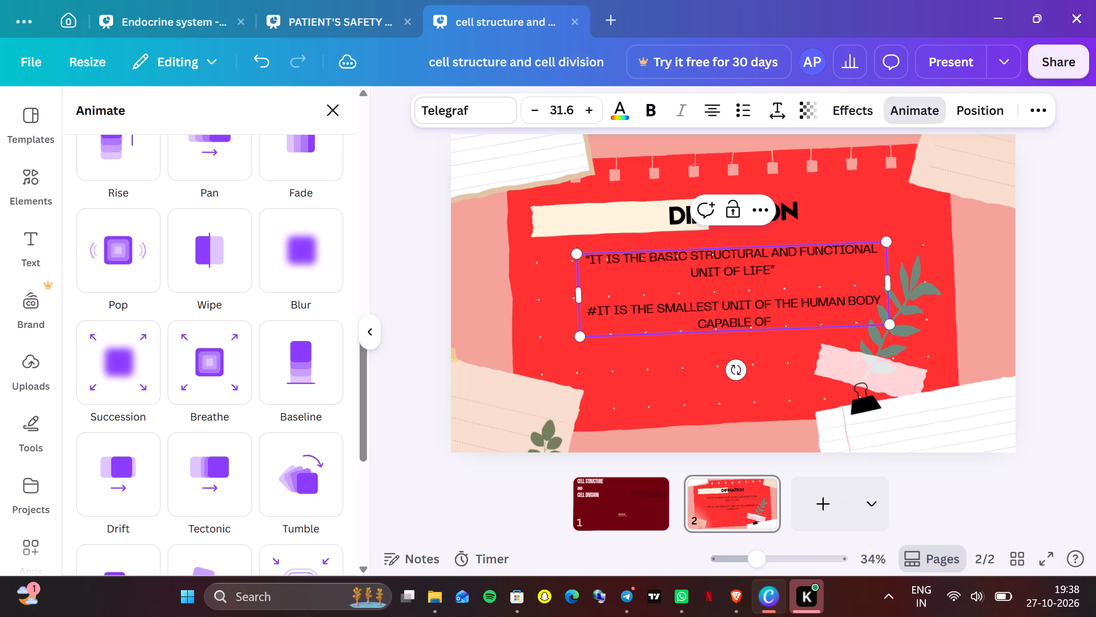
key("space")
type("PERFORMIN")
type("G")
key("space")
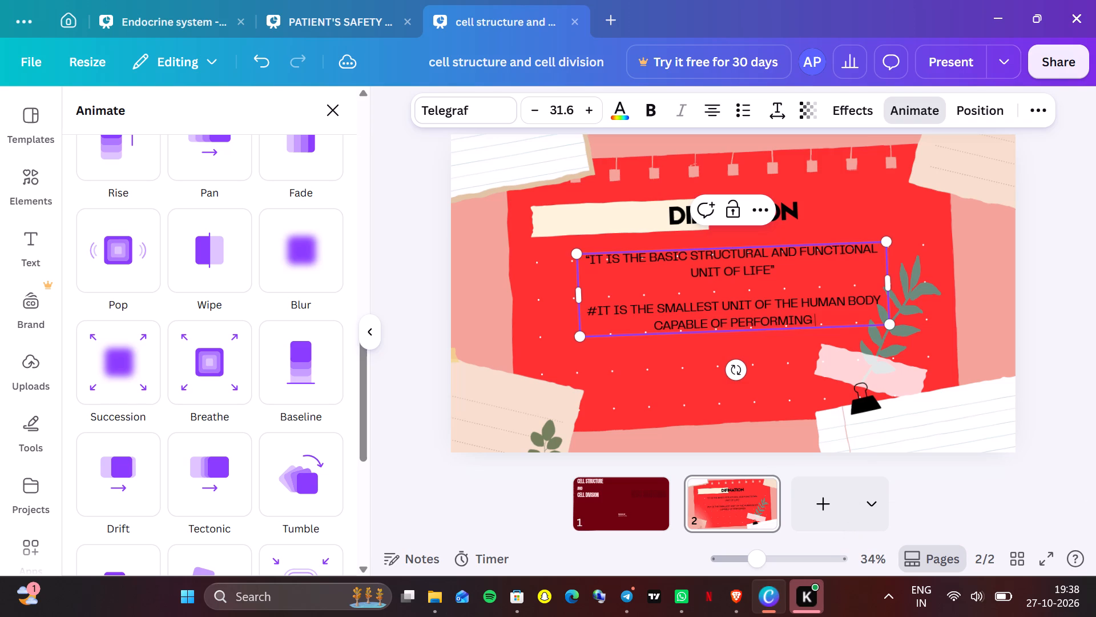
key("e")
type("SSENTIAL")
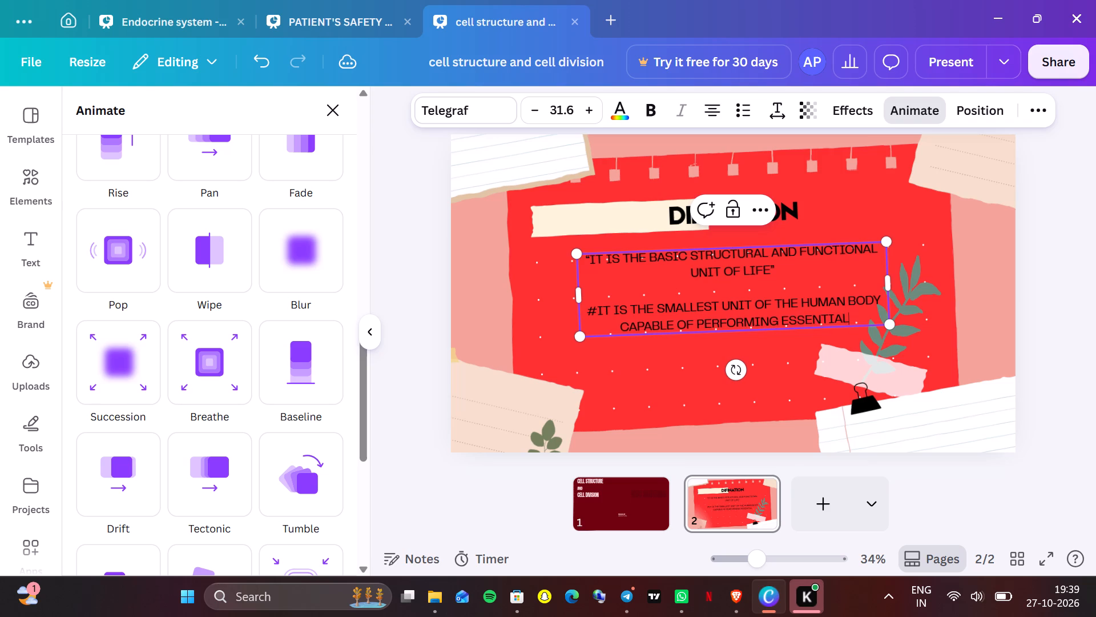
key("space")
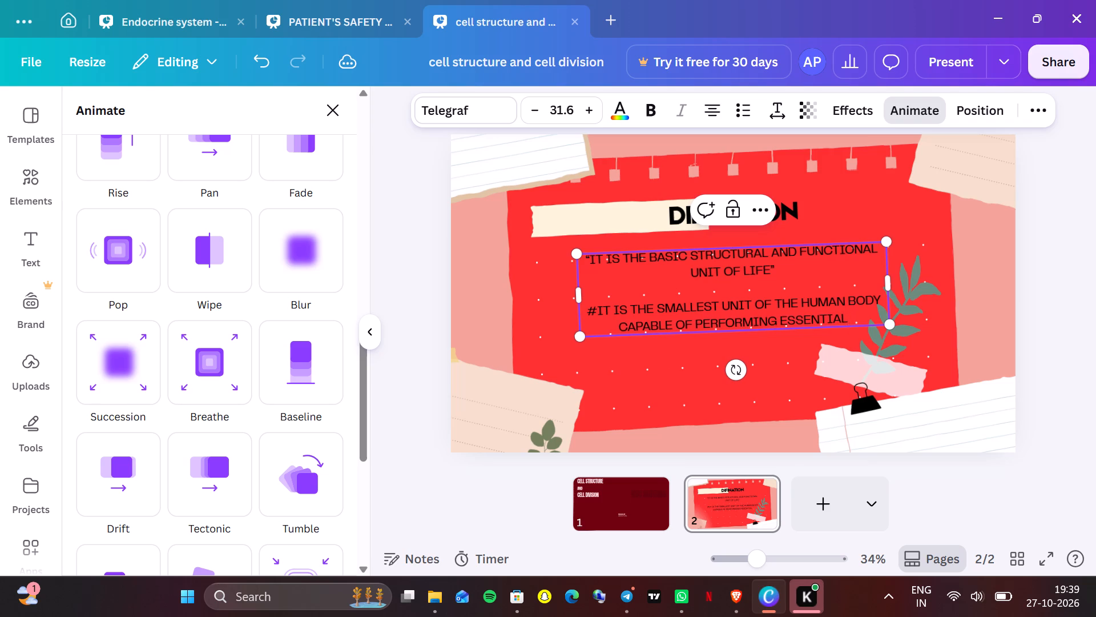
type("LIFE")
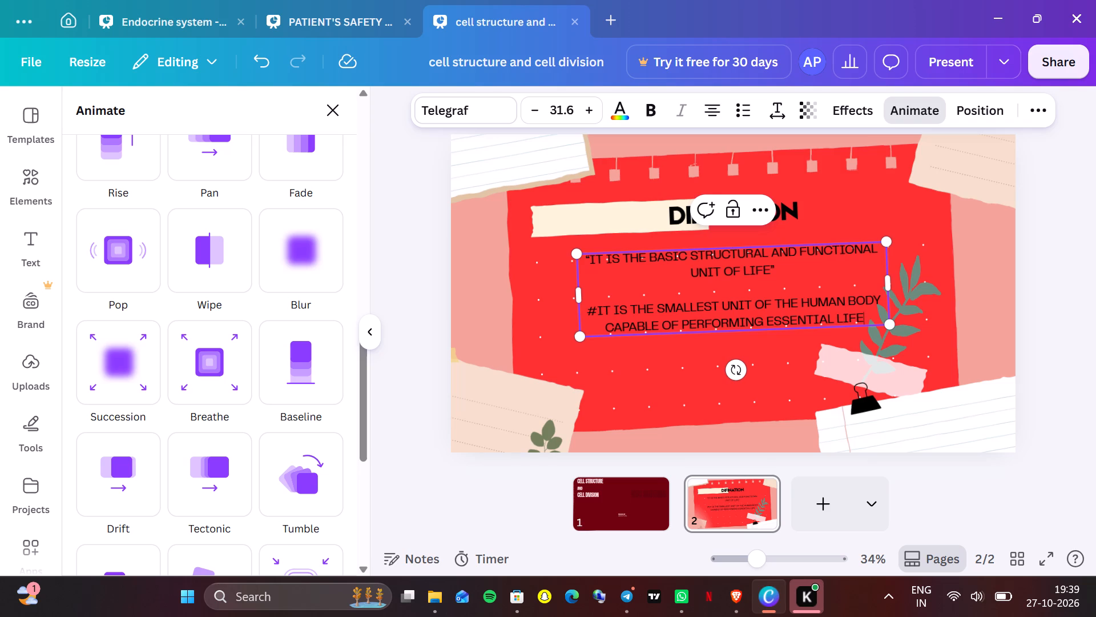
key("space")
type("PRO")
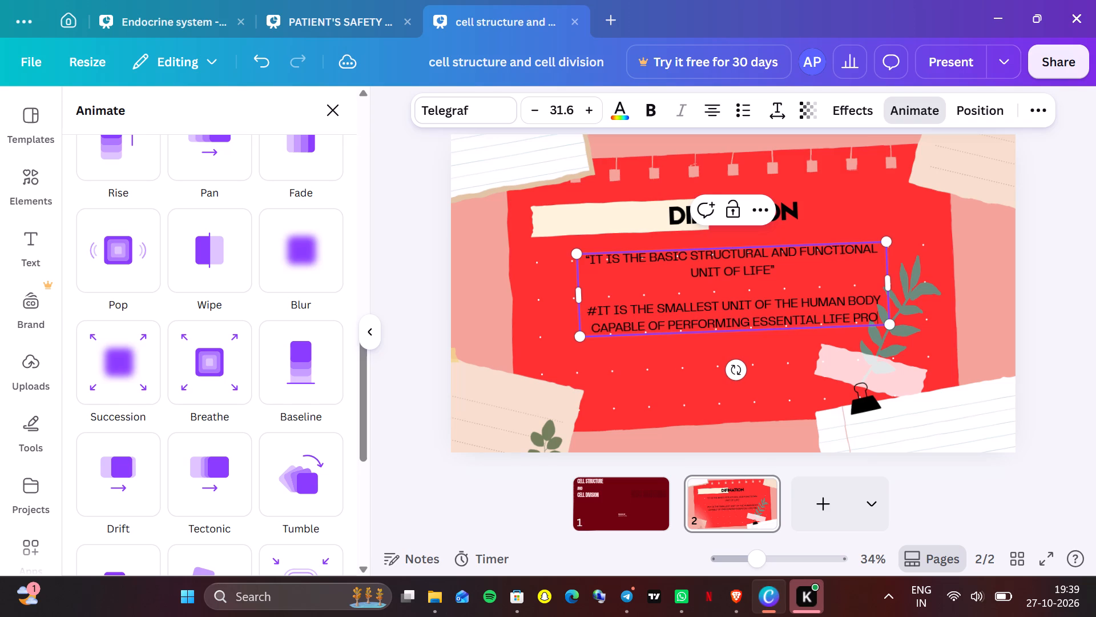
type("CESS")
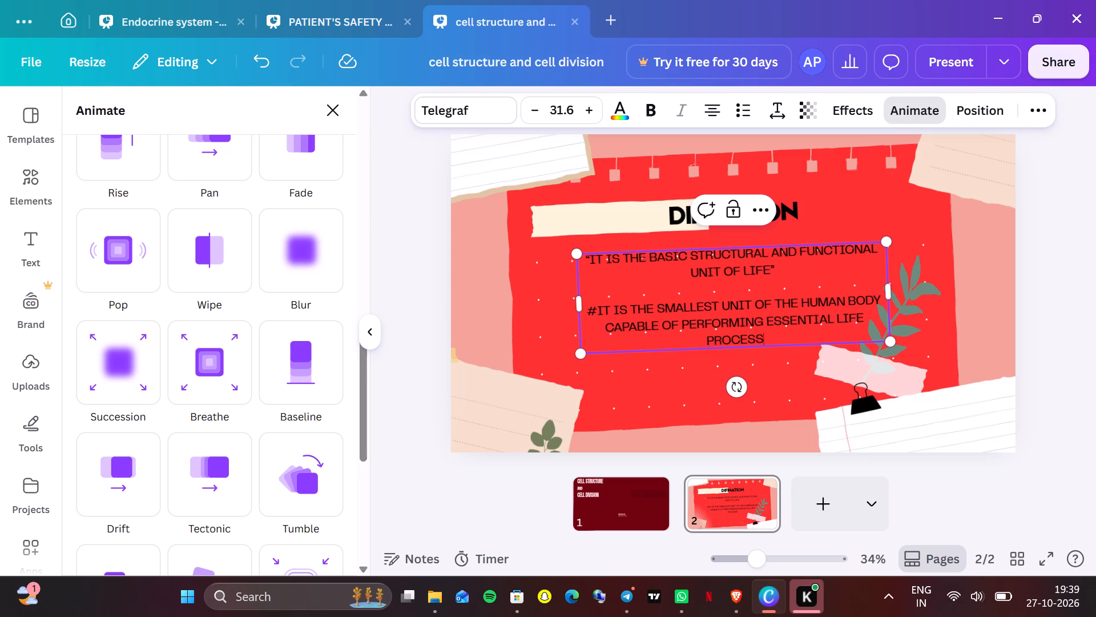
key("shift+greater")
key("BackSpace")
End the "#" sentence on page 2 with a period after "PROCESS".
key("period")
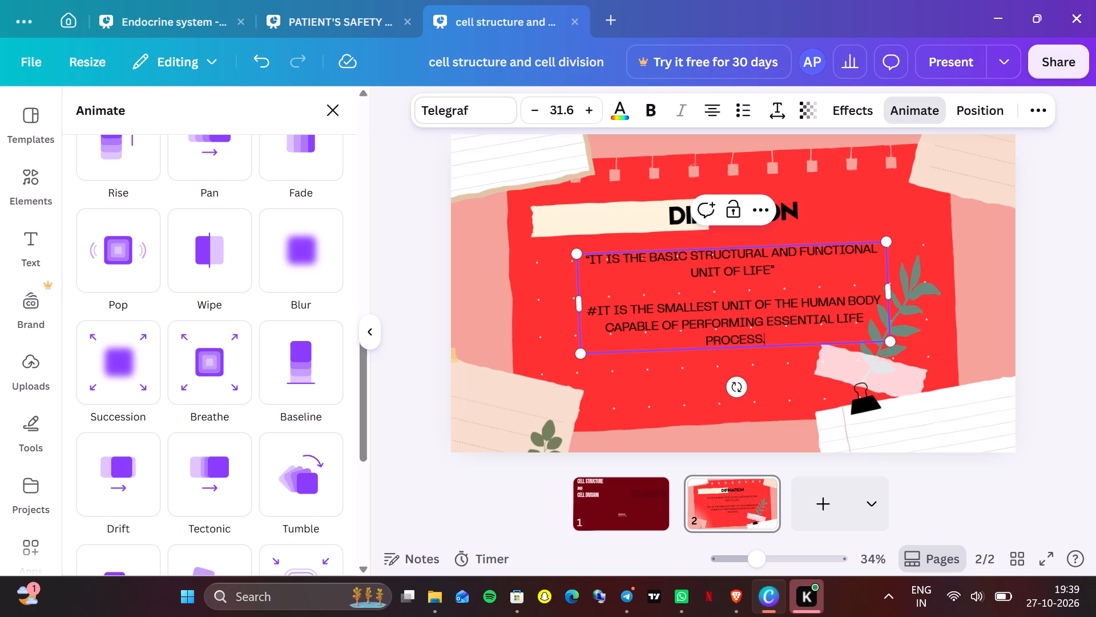
Reduce the font size of the "#" sentence to 27.6.
triple_click(542, 113)
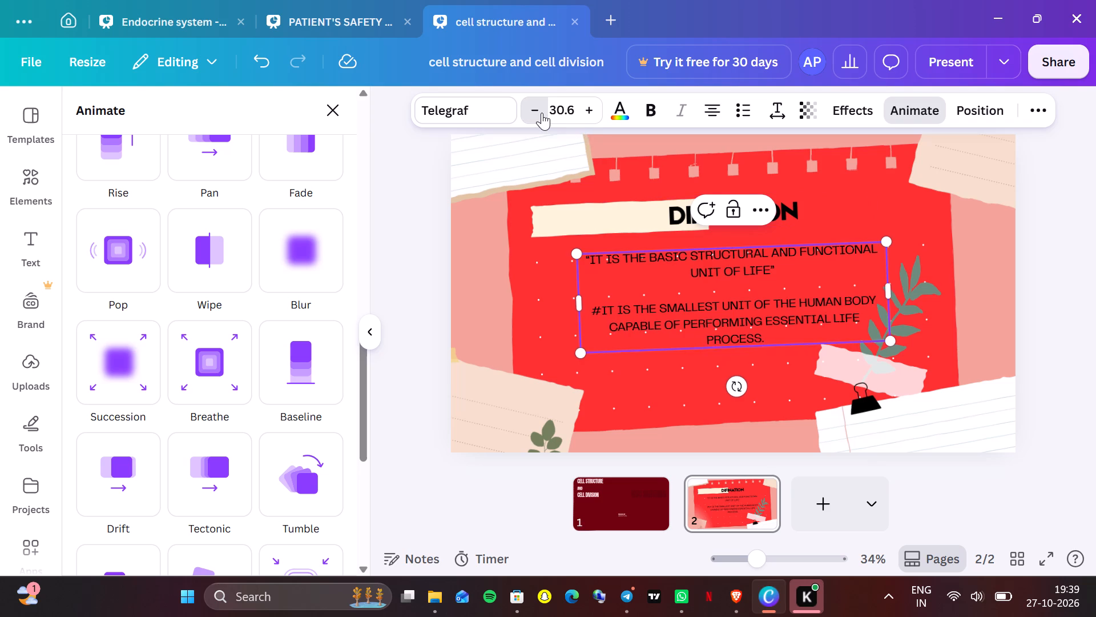
left_click(542, 113)
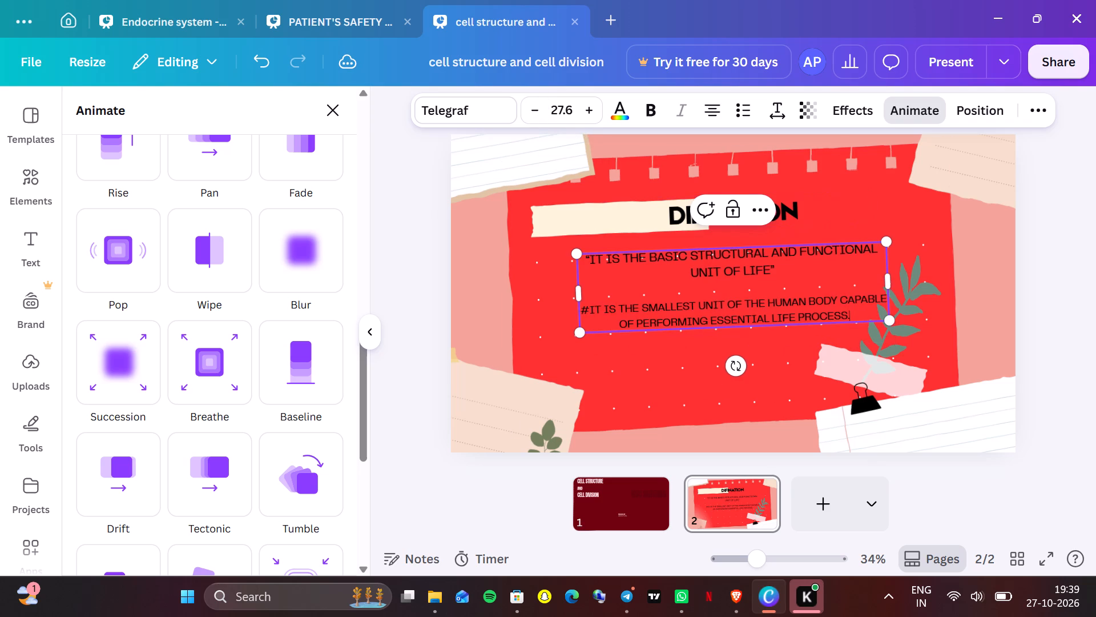
Reduce the font size of the quoted definition sentence to 28.6.
left_click(772, 270)
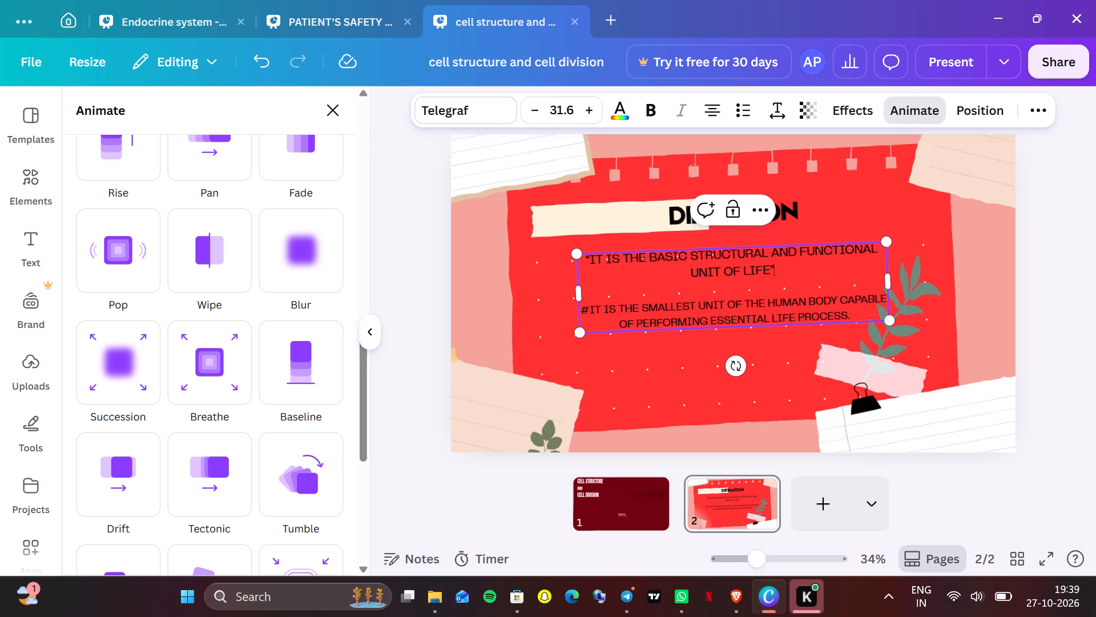
left_click(772, 270)
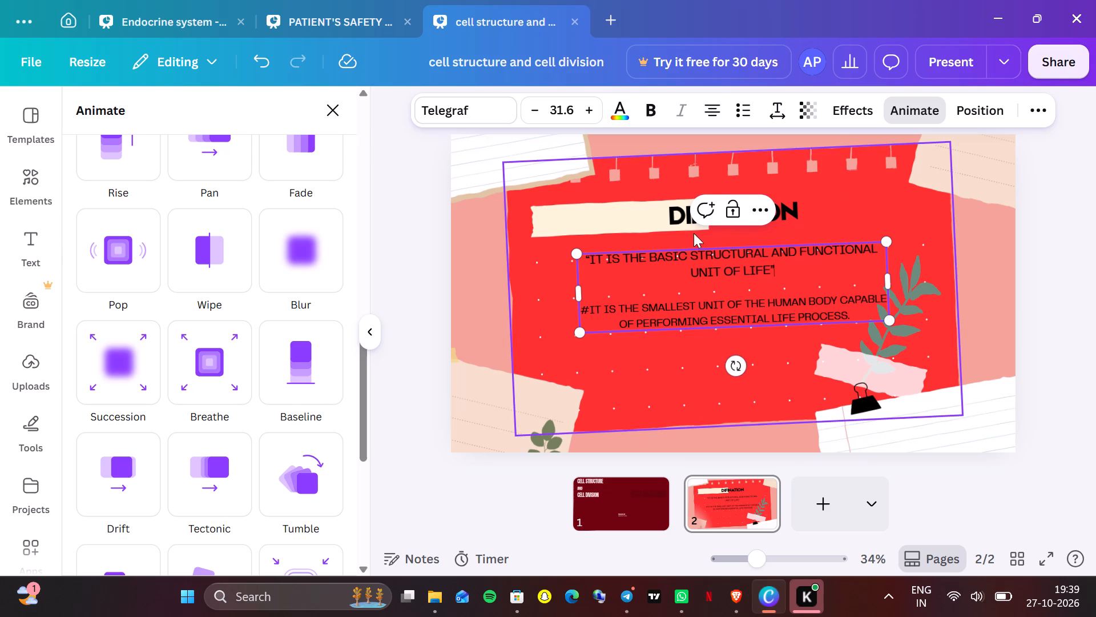
double_click(538, 107)
double_click(538, 107)
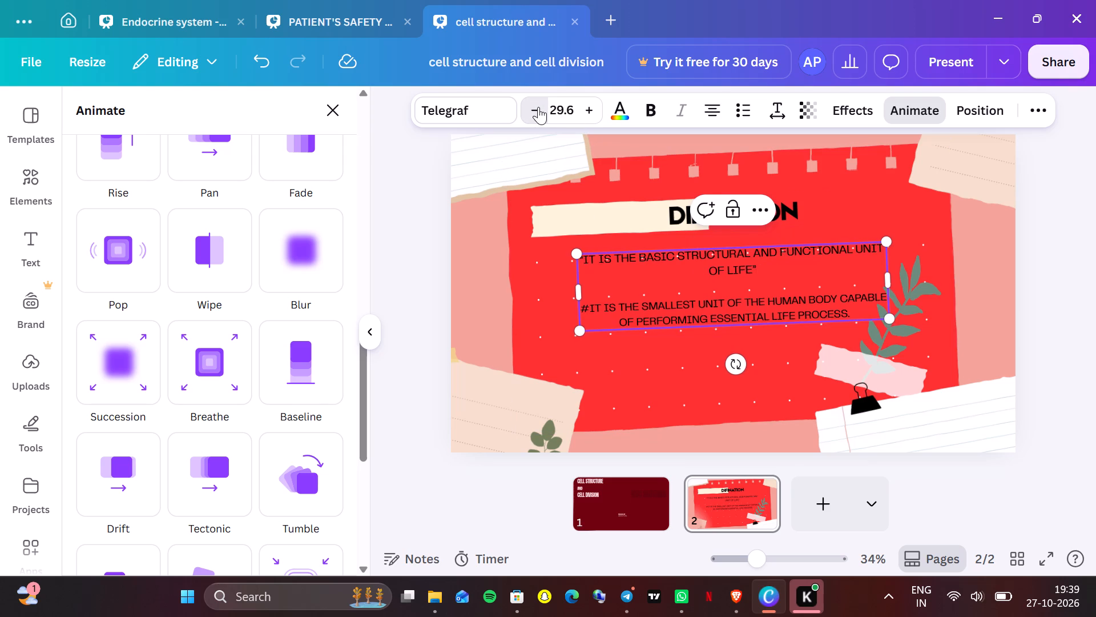
left_click_drag(538, 107, 584, 113)
left_click(584, 113)
left_click(584, 113)
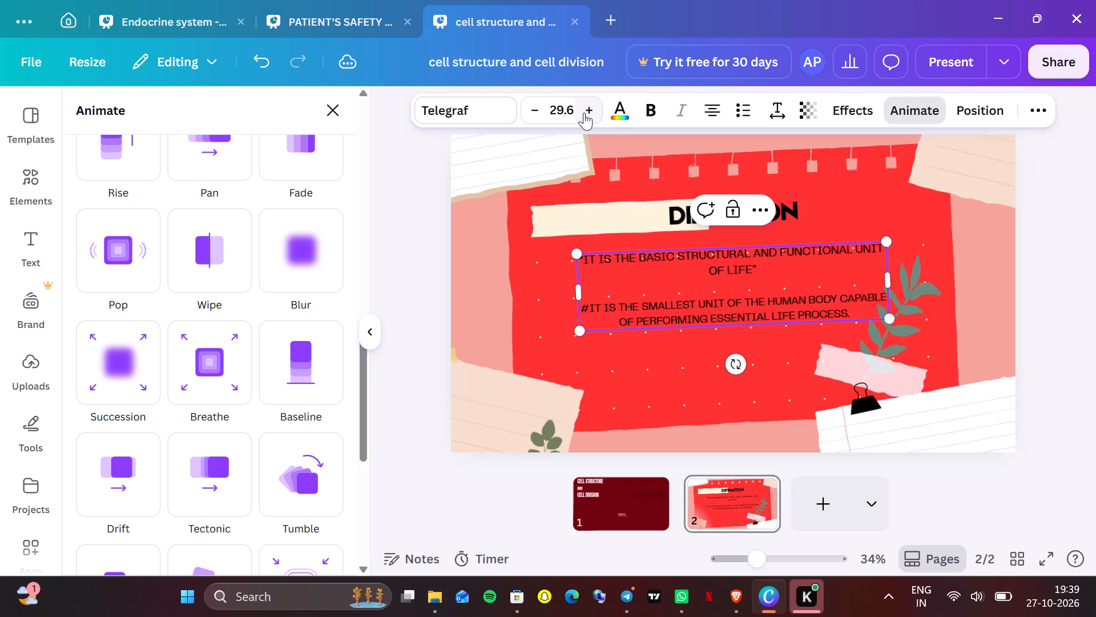
left_click(540, 110)
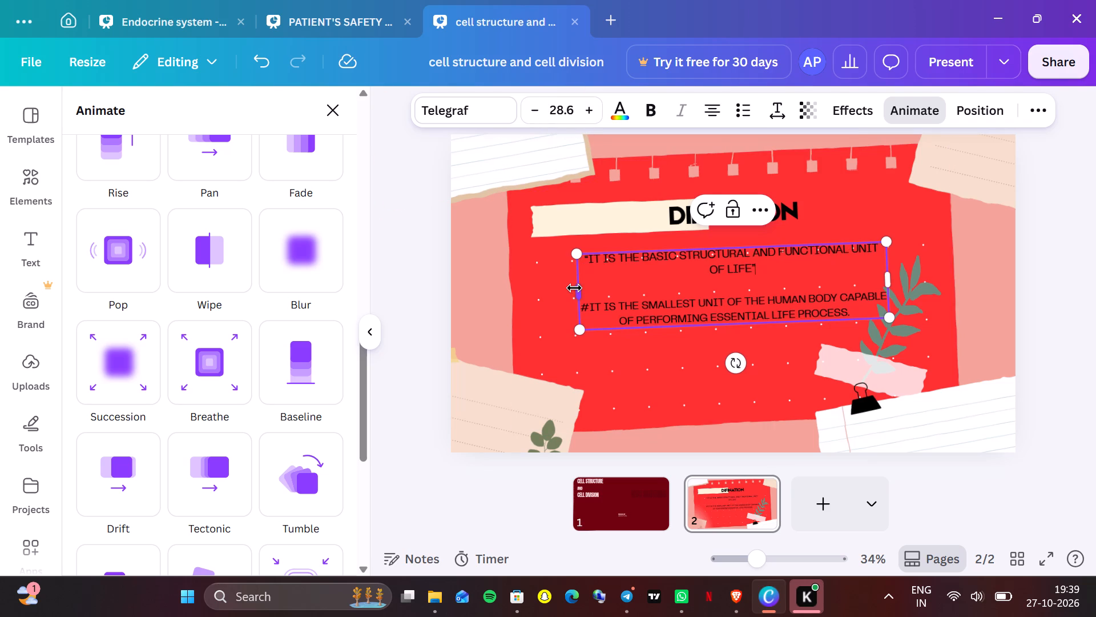
Widen the body text box on its left side so the quoted definition fits on a single line.
left_click_drag(574, 288, 534, 292)
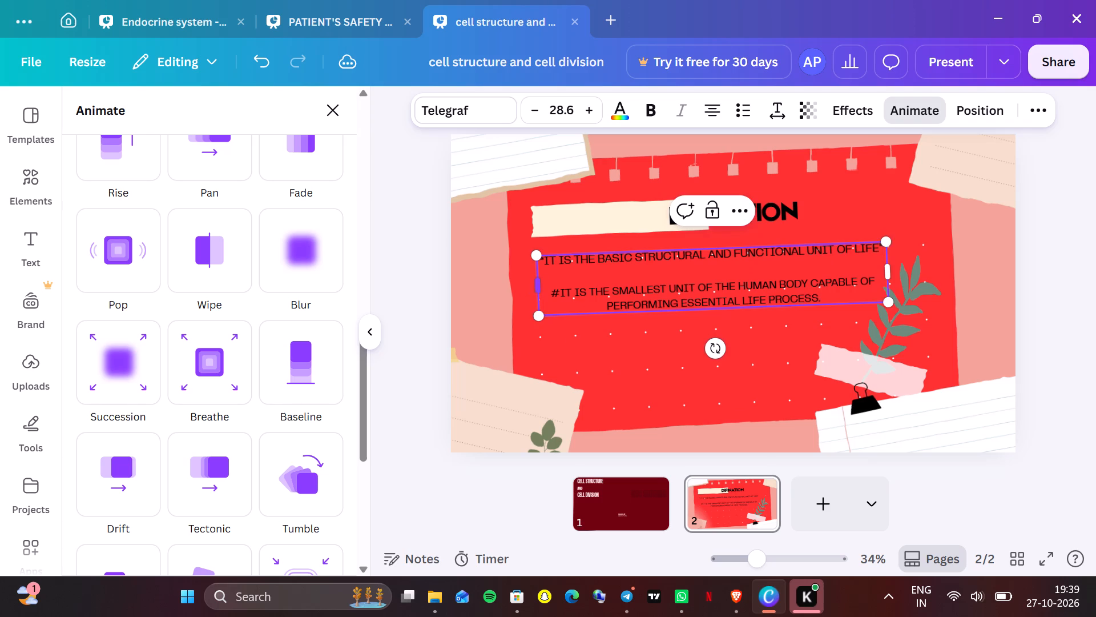
Set the font size of the quoted definition to 27.6, matching the "#" sentence.
left_click(832, 296)
left_click(659, 261)
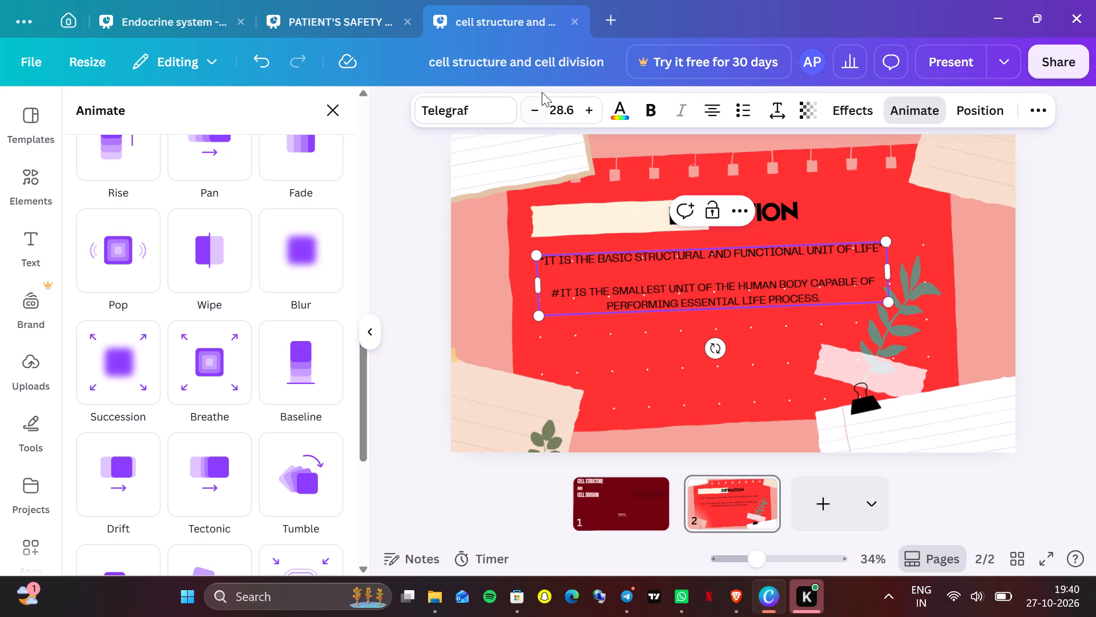
left_click(531, 110)
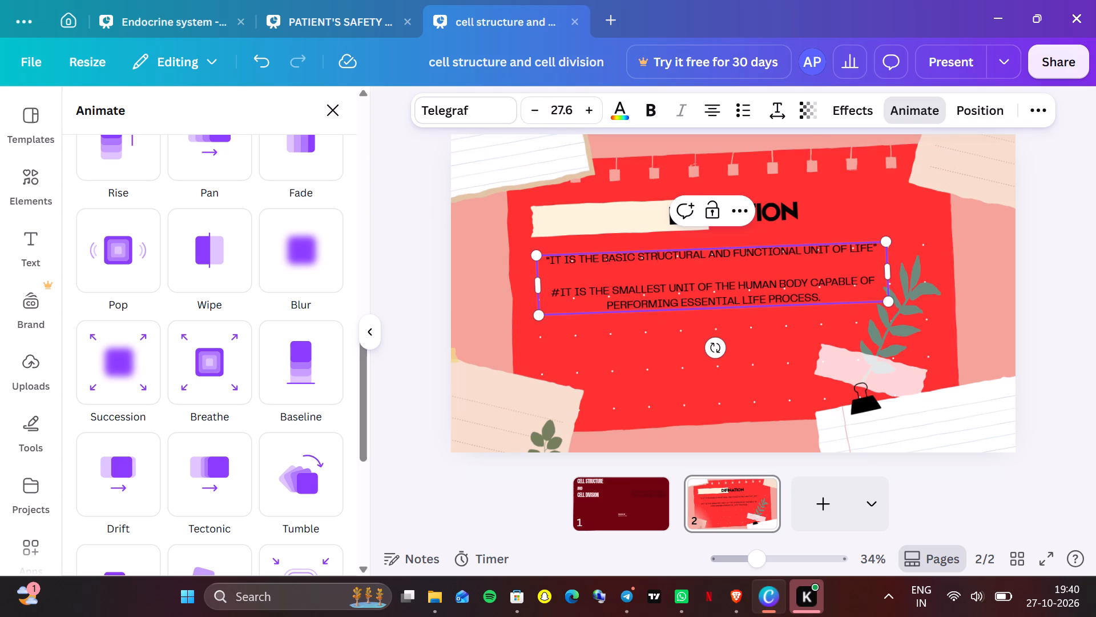
Begin a new "#" line below the "#" sentence, separated from it by a blank line.
left_click(757, 298)
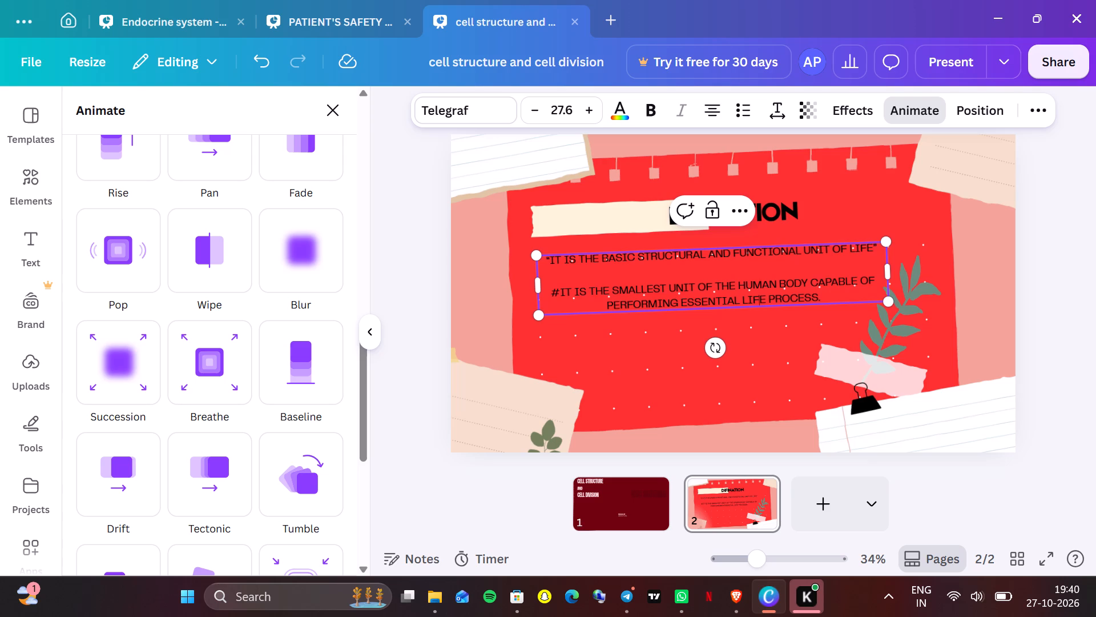
left_click(823, 293)
key("Return")
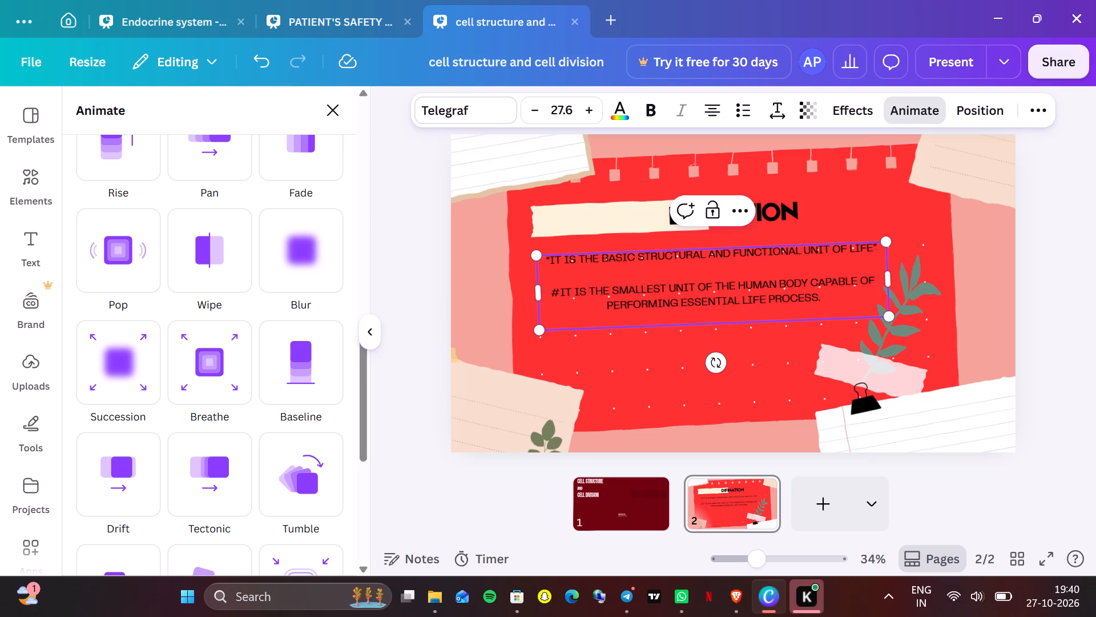
key("shift+numbersign")
key("BackSpace")
key("Return")
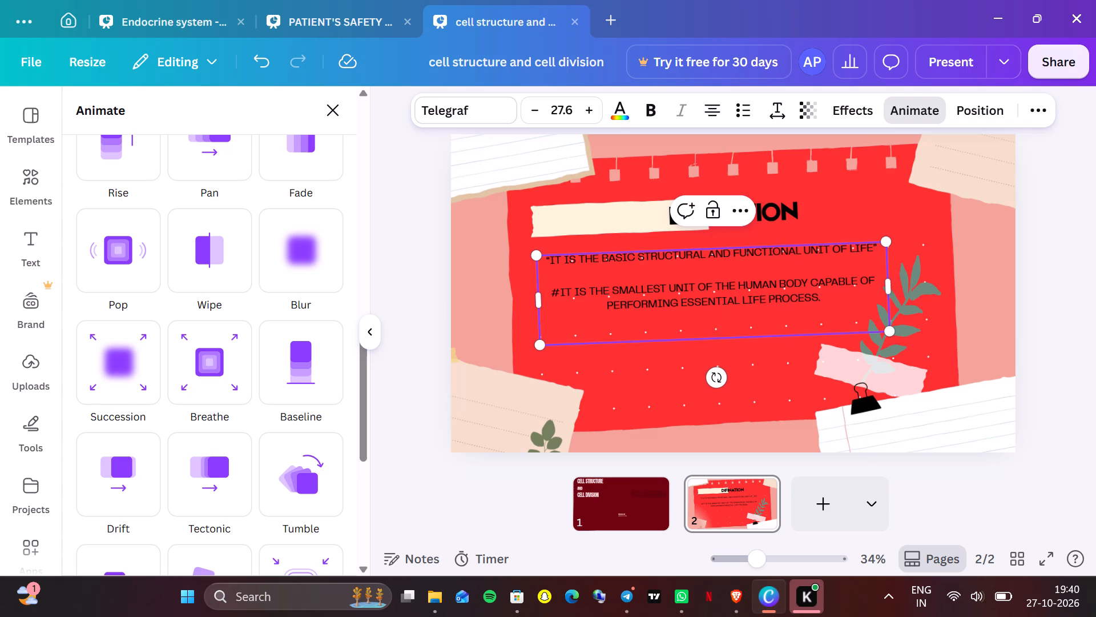
key("shift+numbersign")
Write "ALL LIVING ORGANISMS ARE MADE UP OF ONE OR MORE CELLS." after the new "#".
type("ALL LIVING")
key("space")
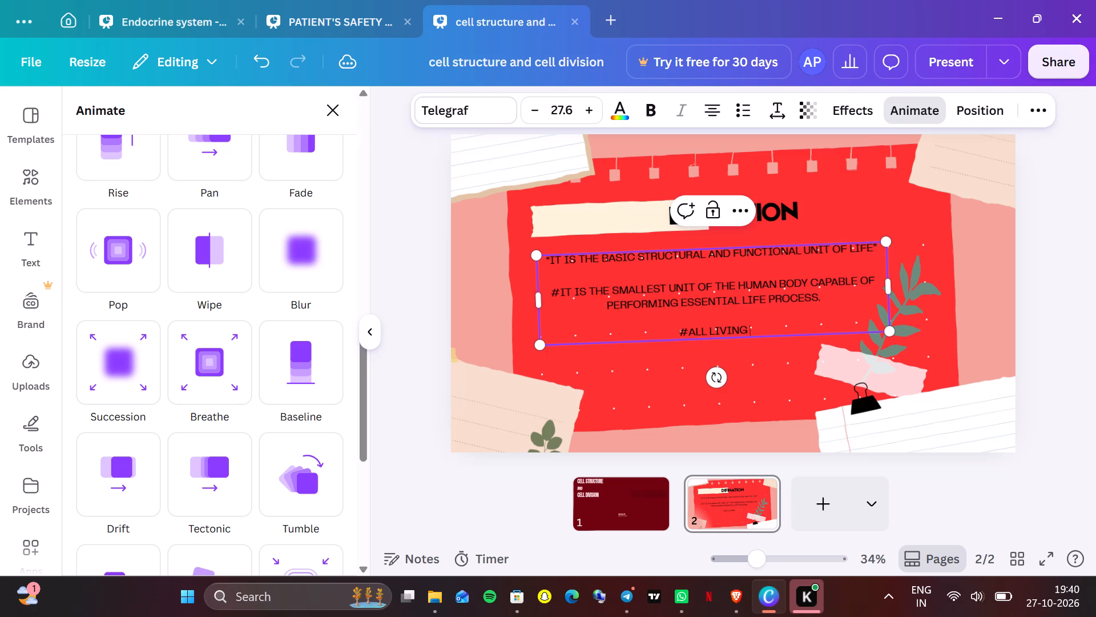
type("ORGANISM")
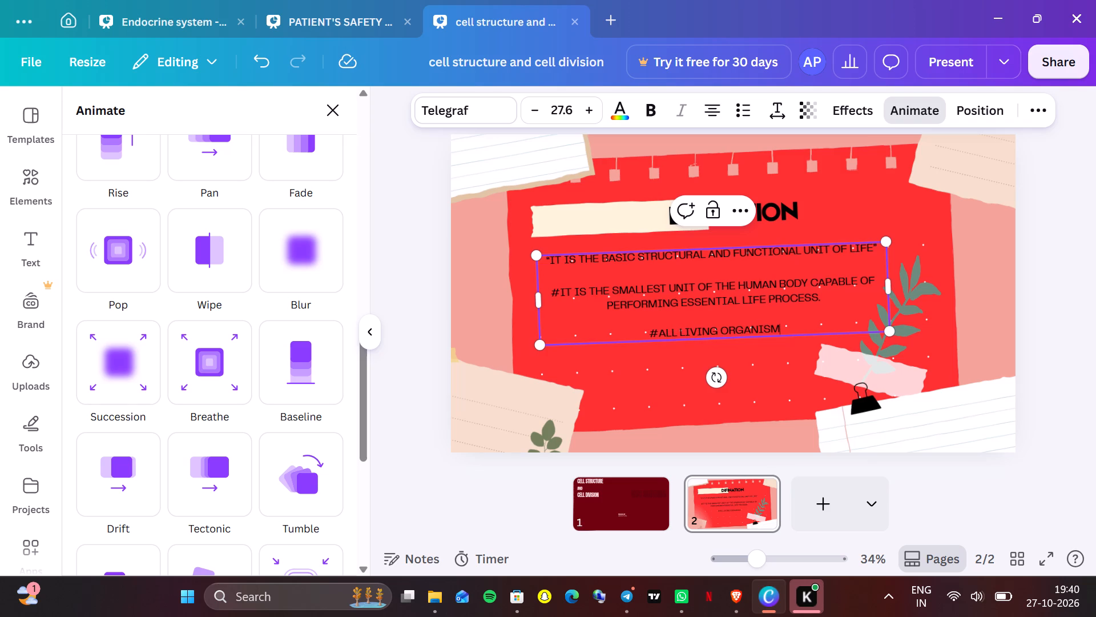
type("S ARE")
key("space")
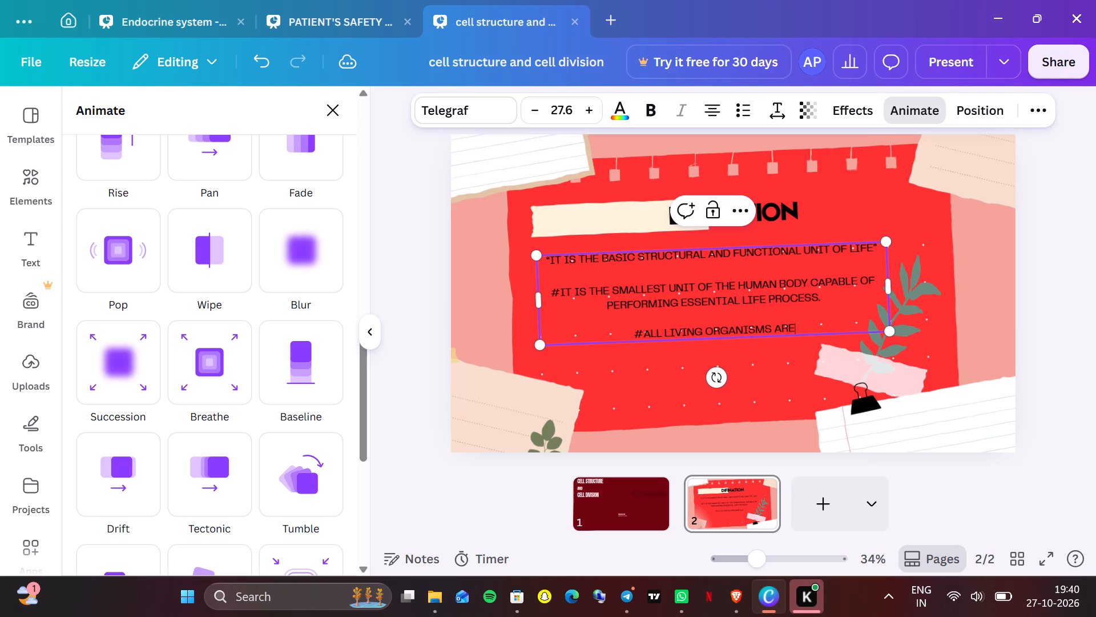
type("MADE")
key("space")
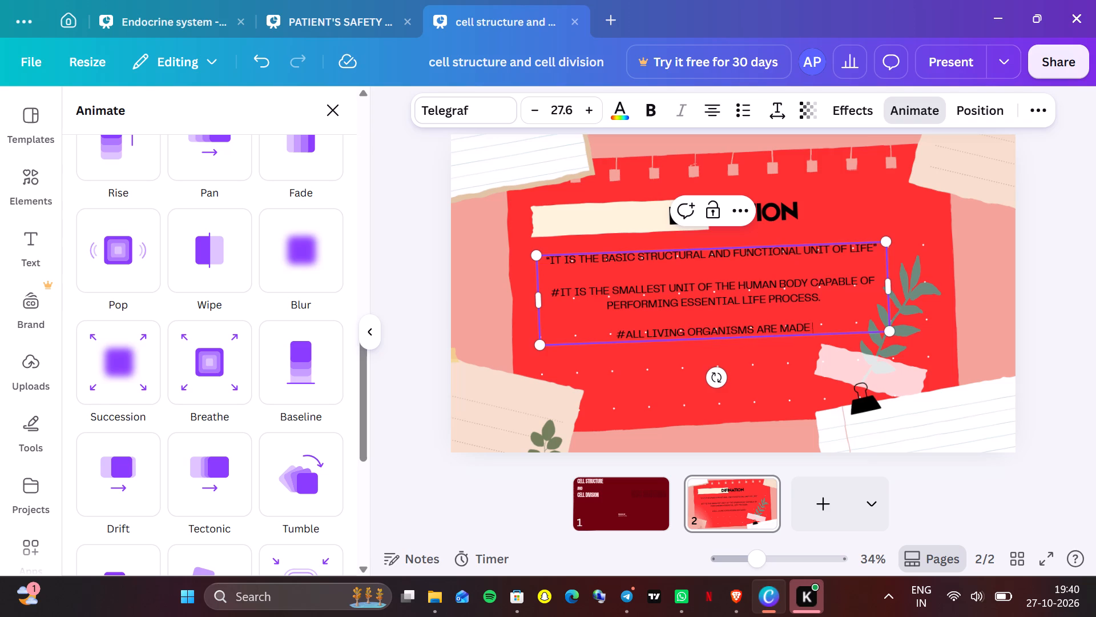
type("UP")
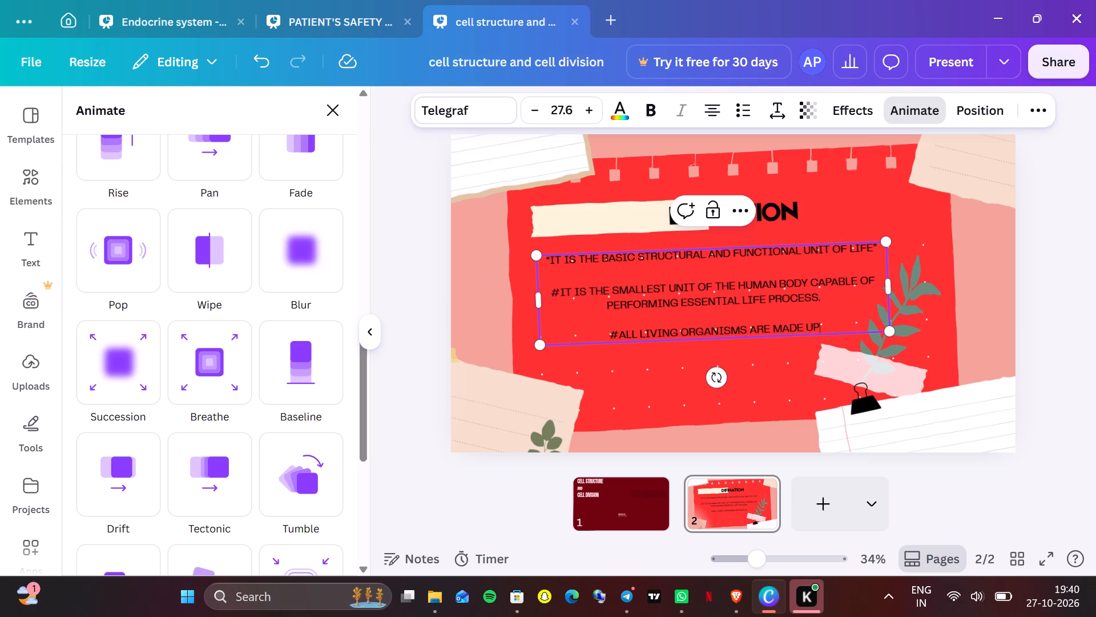
key("space")
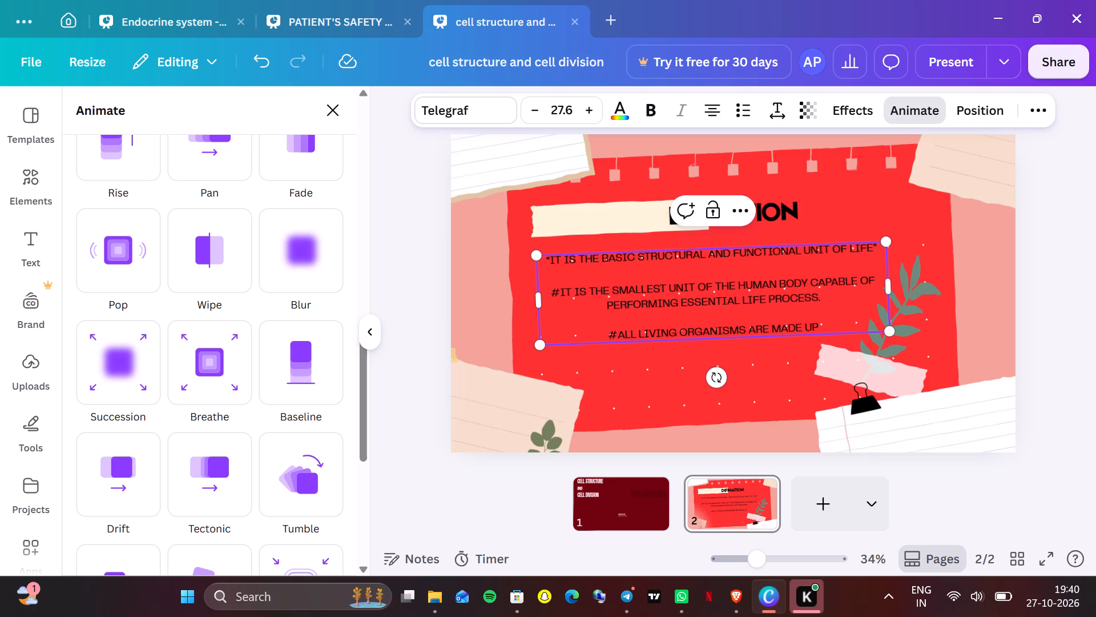
key("o")
type("F")
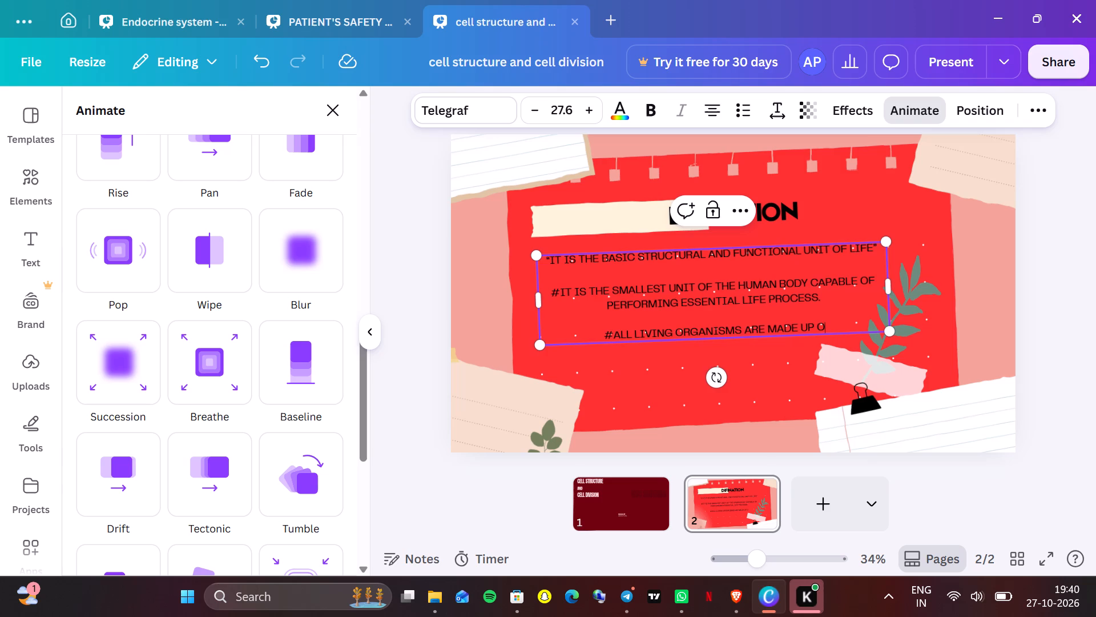
key("space")
type("ONE OR MORE")
key("space")
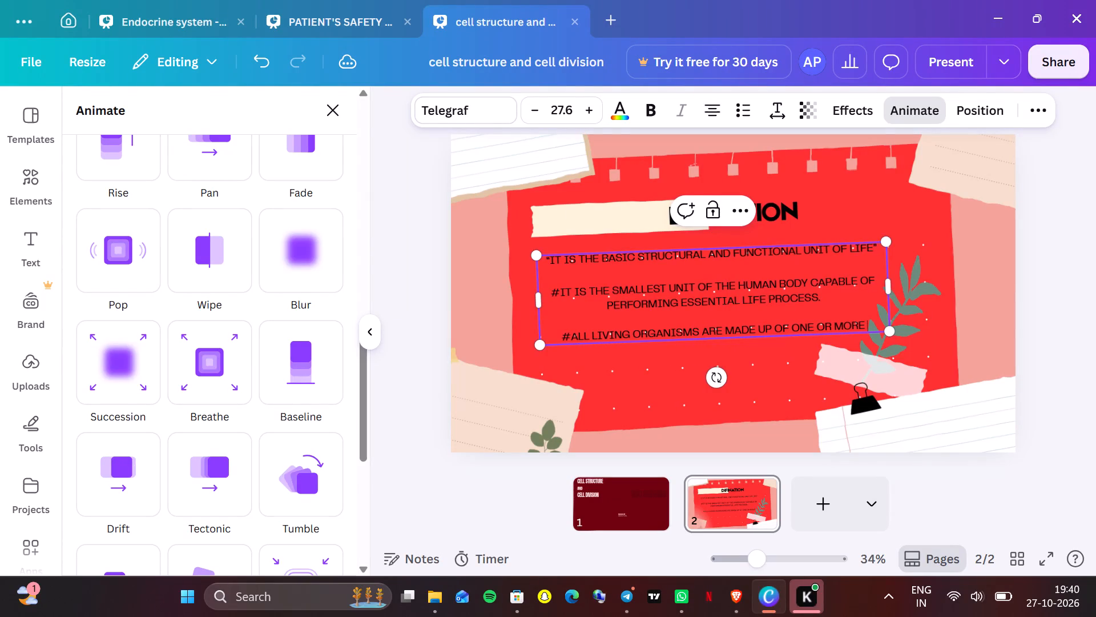
type("CELLS")
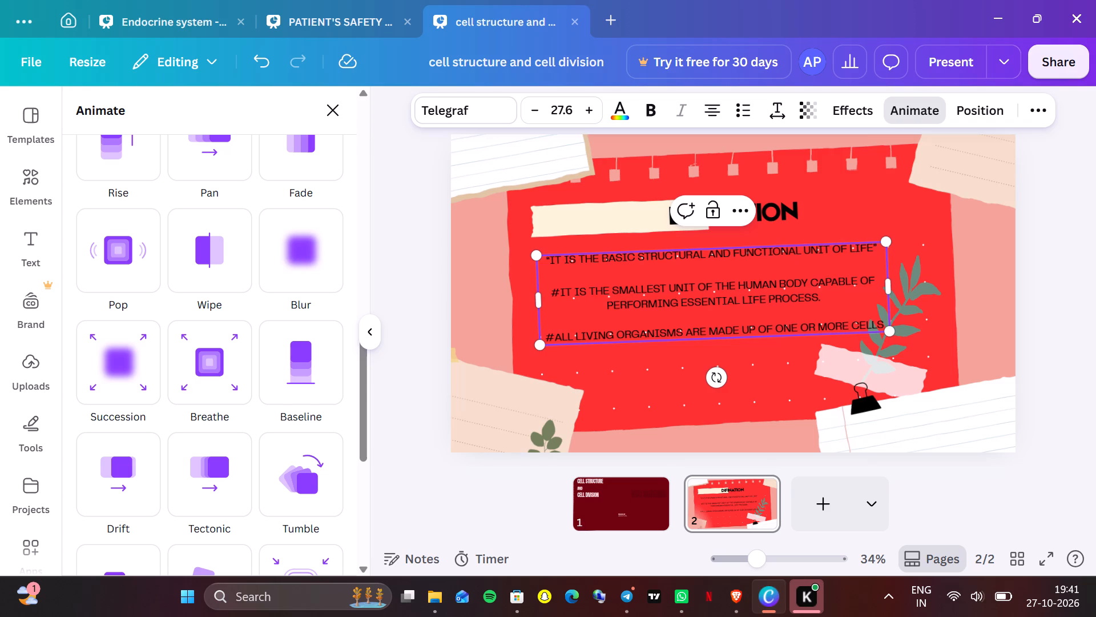
key("period")
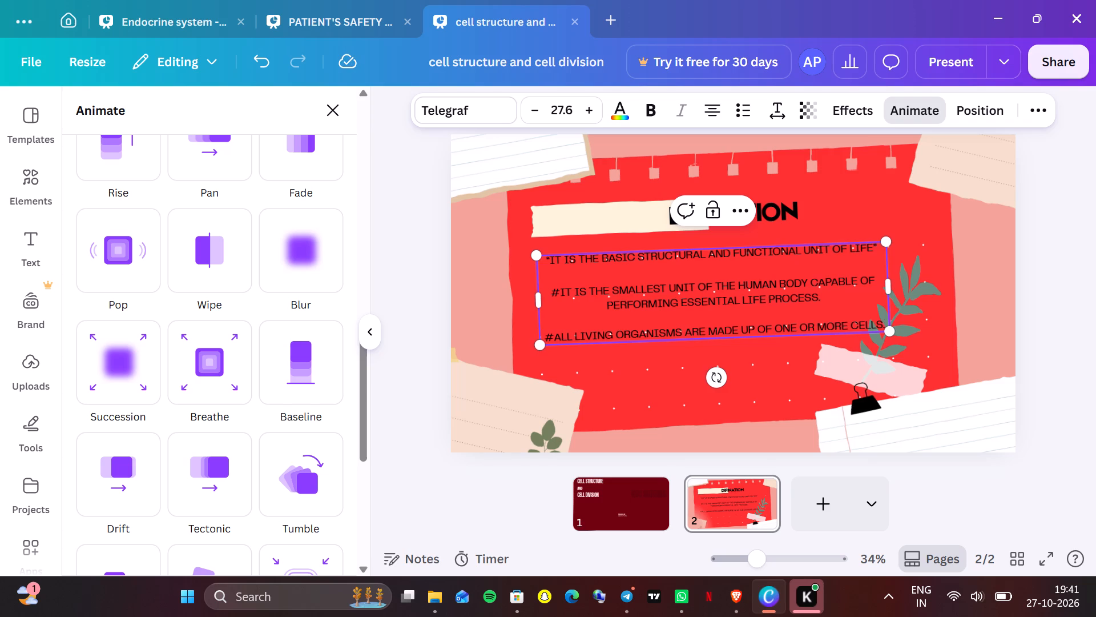
Add the statement "#THE HUMAN BODY CONSISTS OF TRILLIONS OF CELLS ." below the "#ALL LIVING ORGANISMS" line, separated by a blank line.
key("Return")
key("Return")
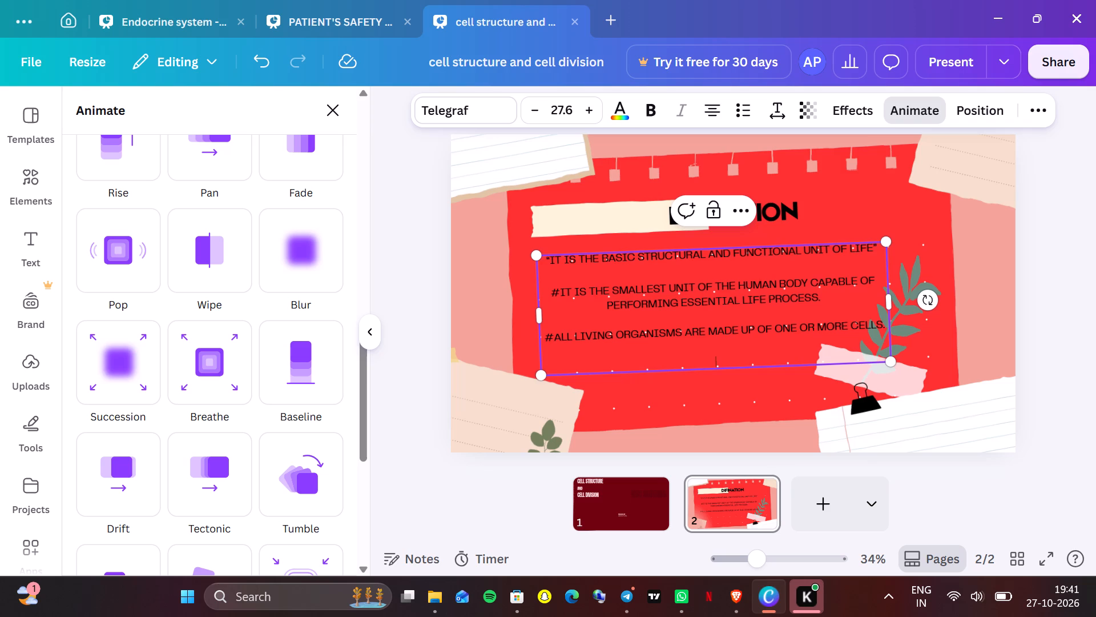
key("shift+numbersign")
key("t")
key("h")
type("E")
key("space")
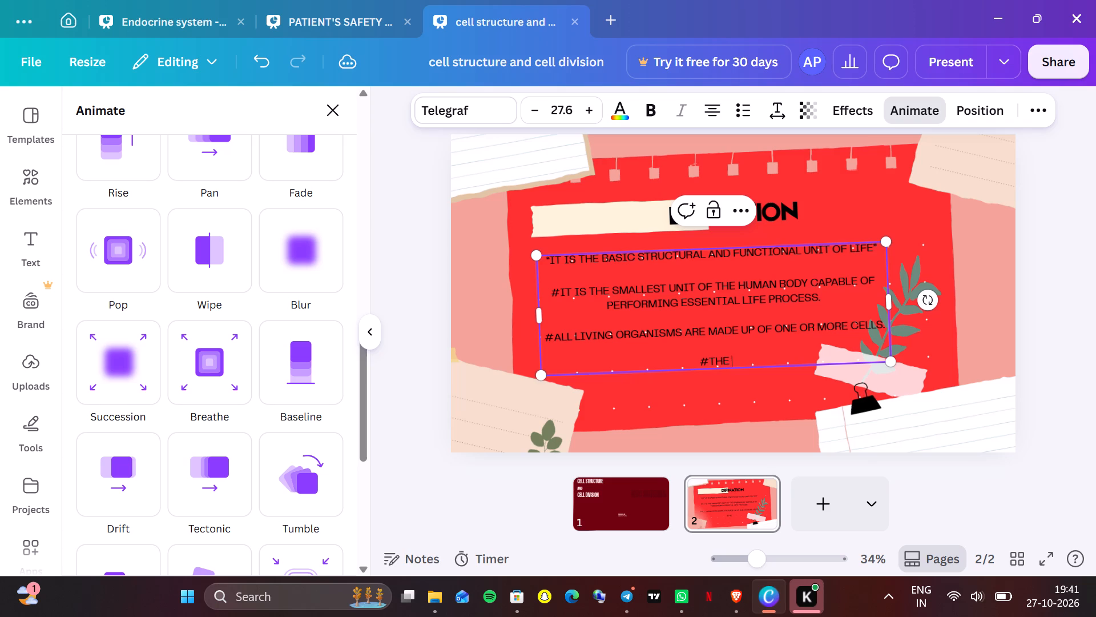
key("m")
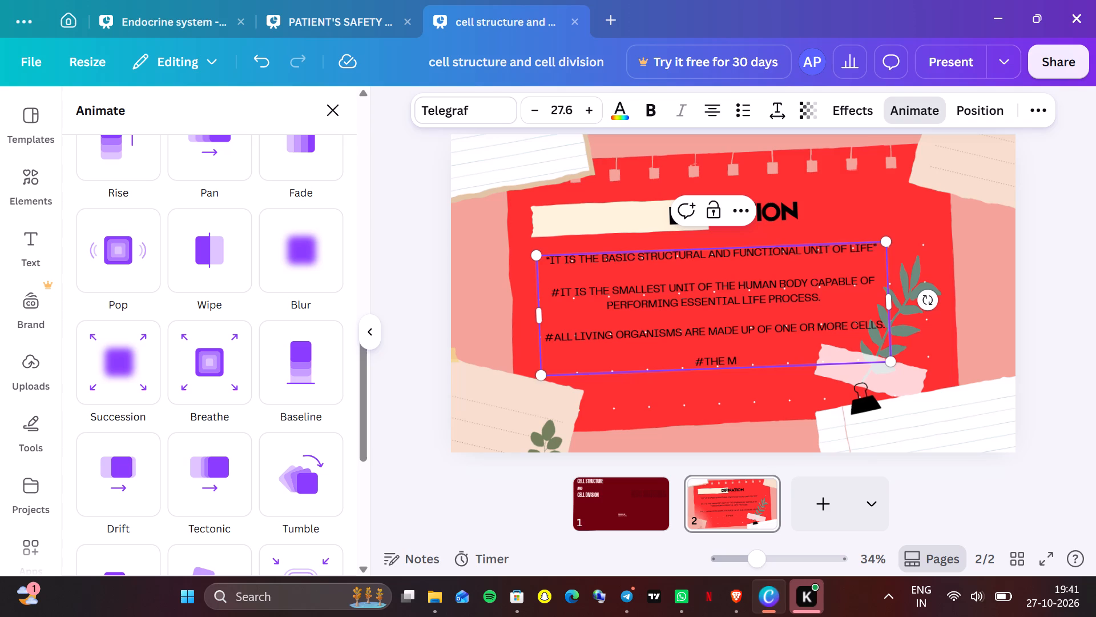
key("BackSpace")
type("HUMAN")
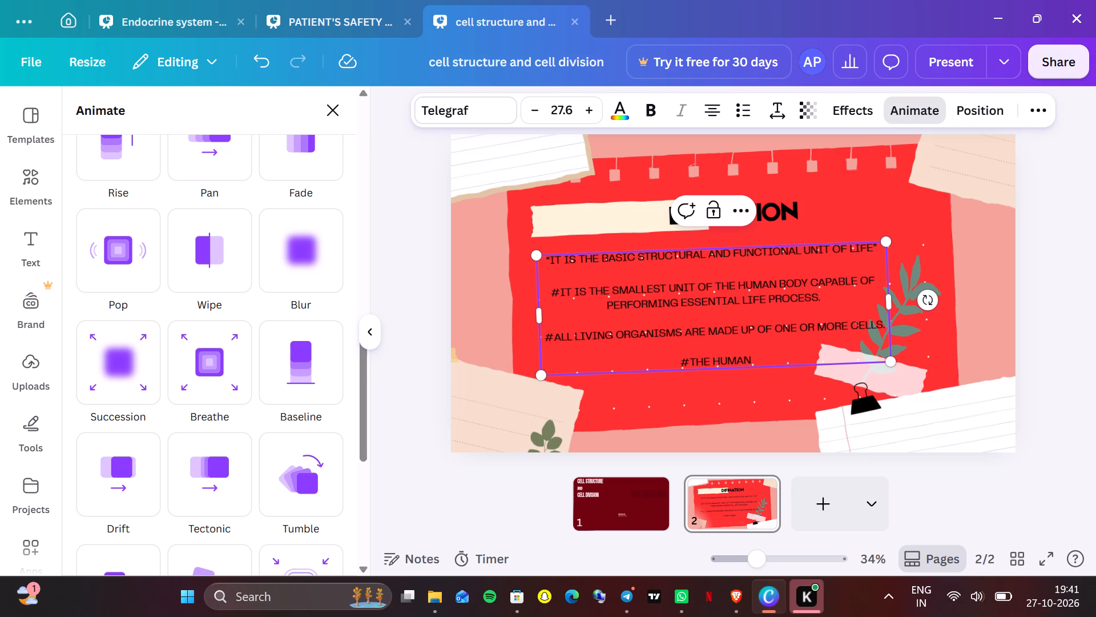
key("a")
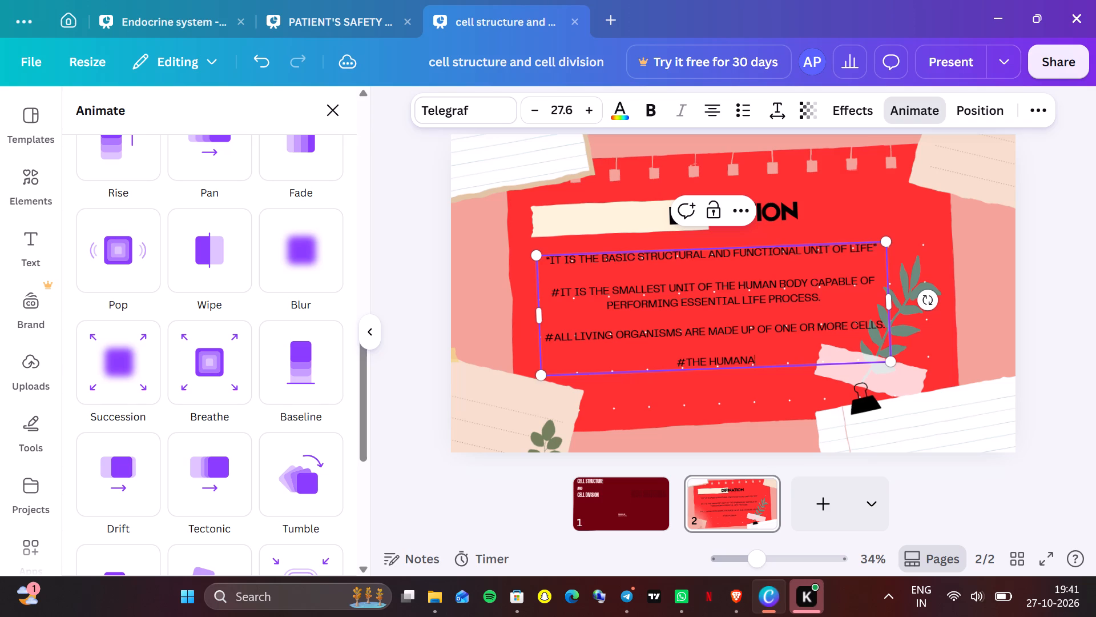
key("BackSpace")
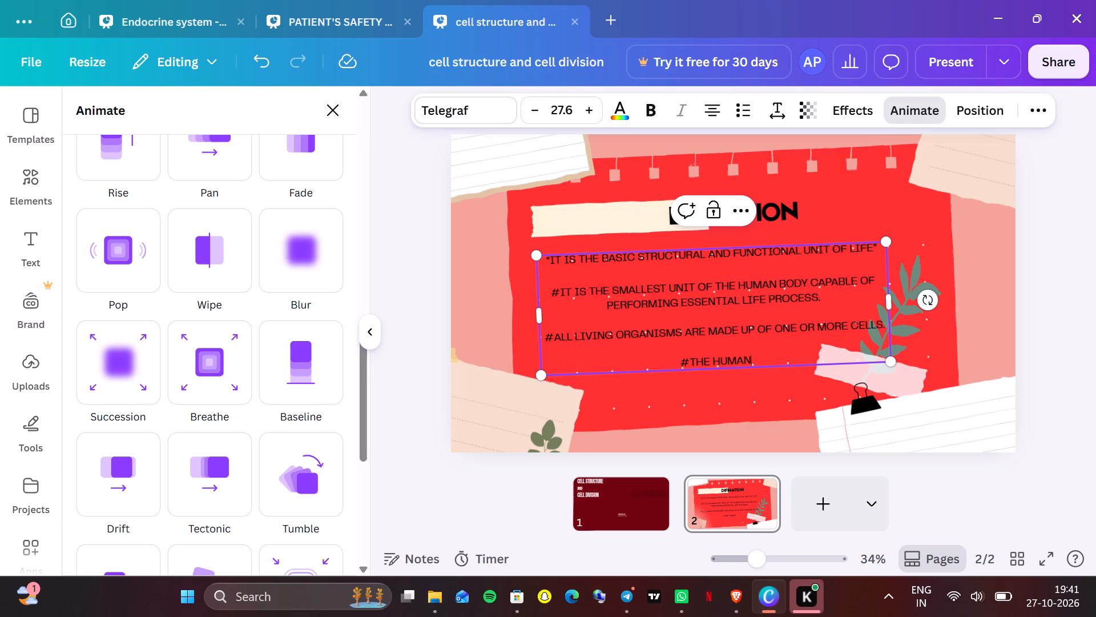
key("space")
type("BODY")
key("space")
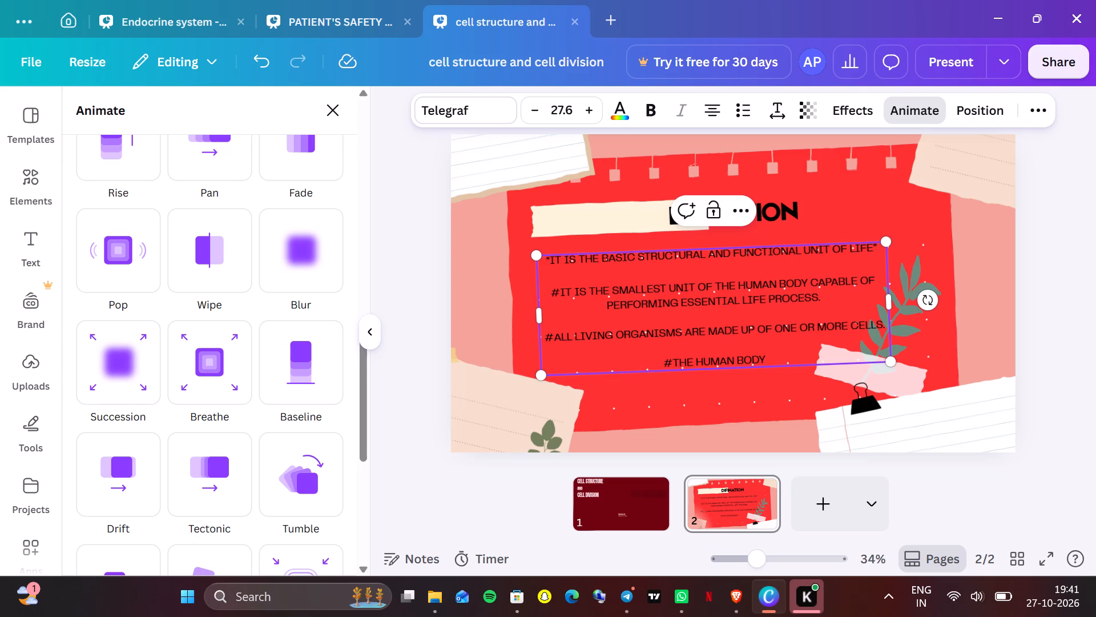
type("CON")
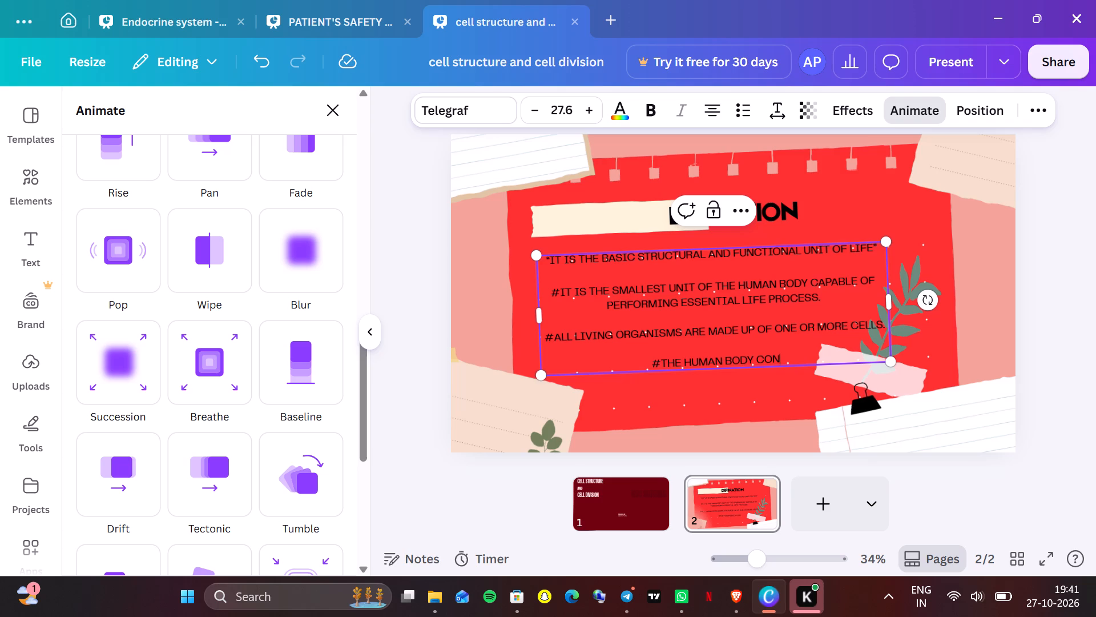
type("SIST")
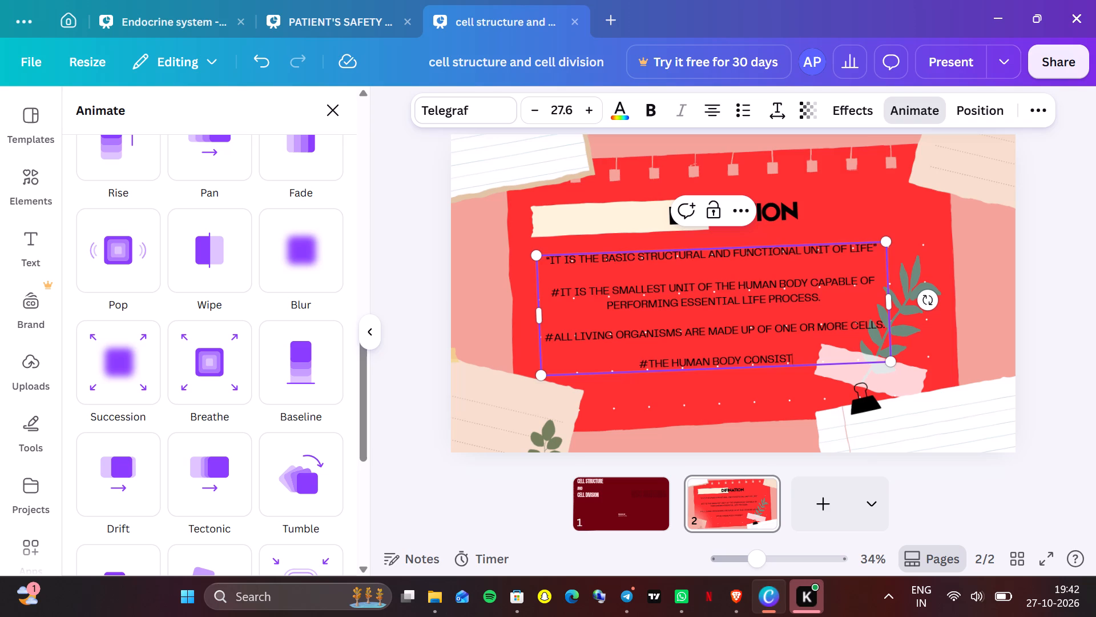
key("s")
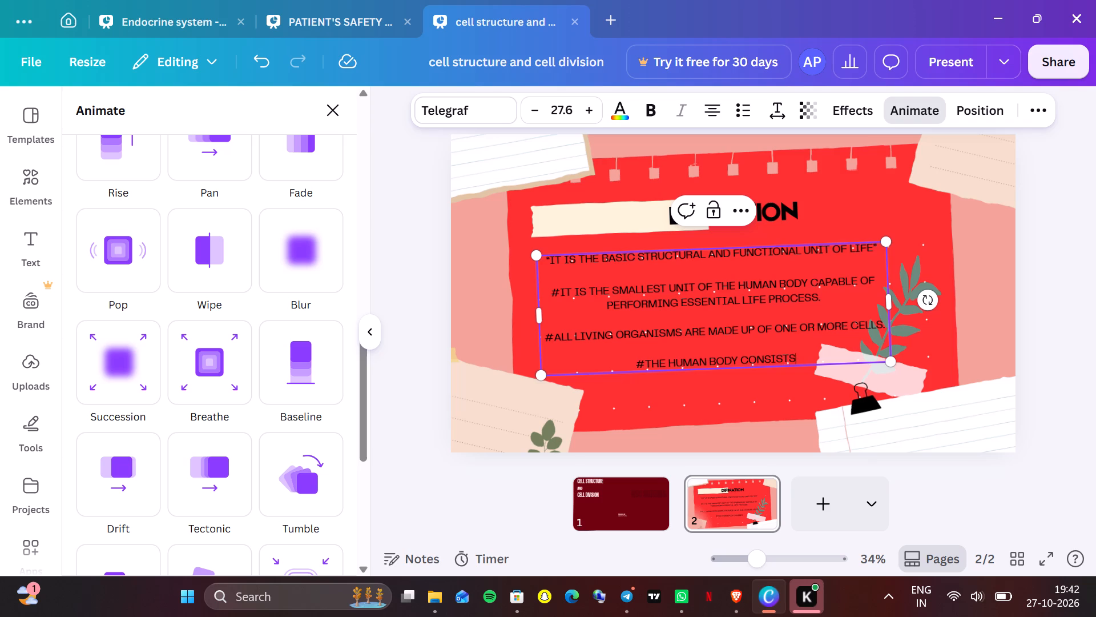
key("space")
type("OF")
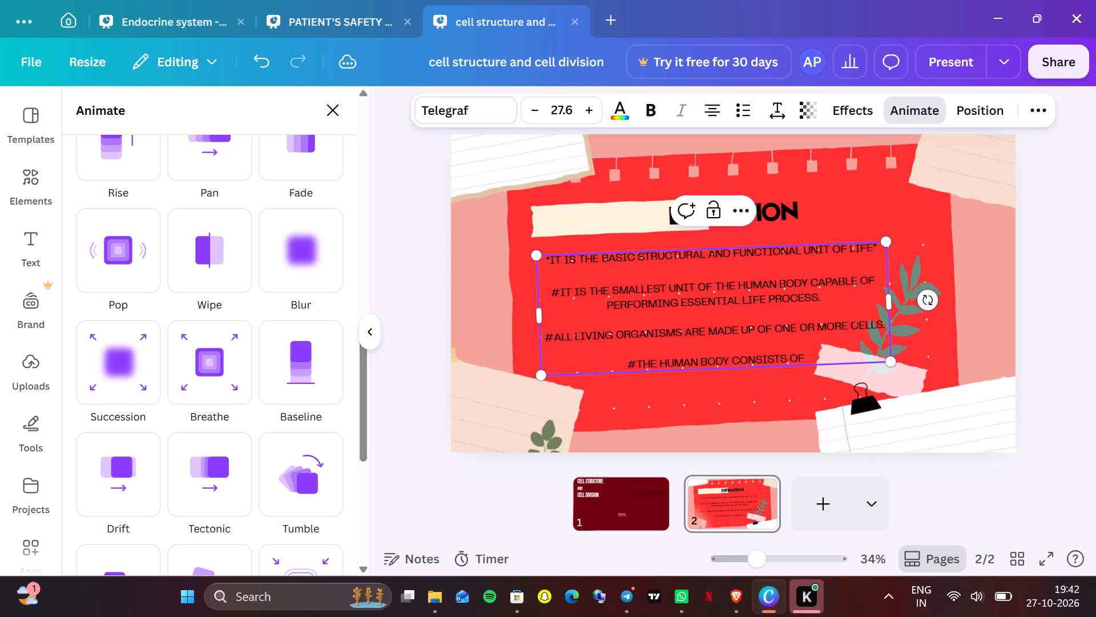
key("space")
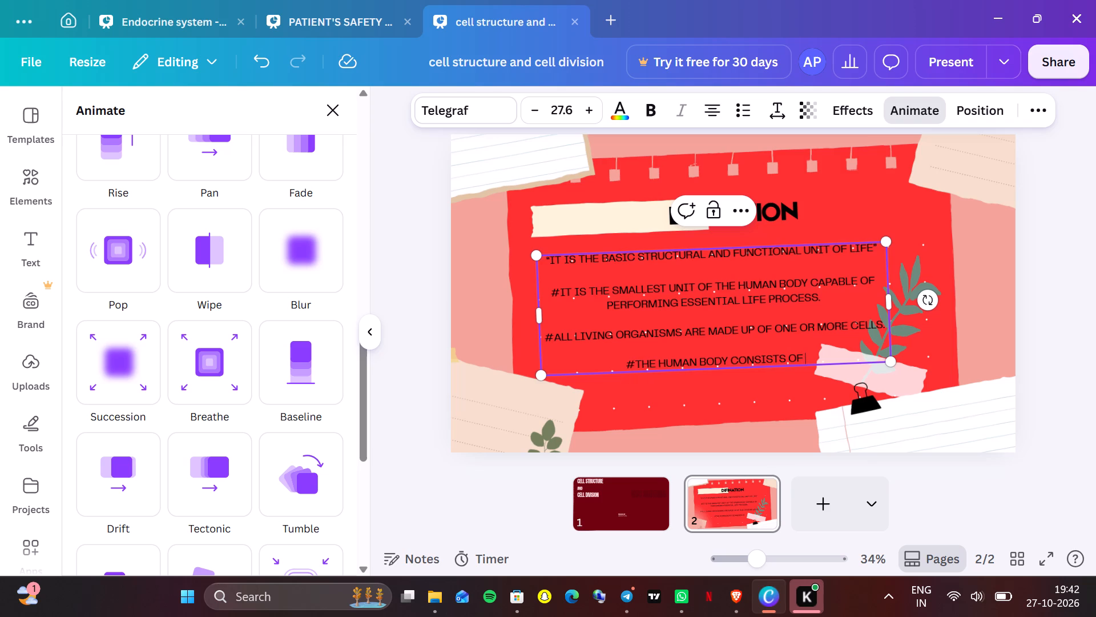
type("TRILLION")
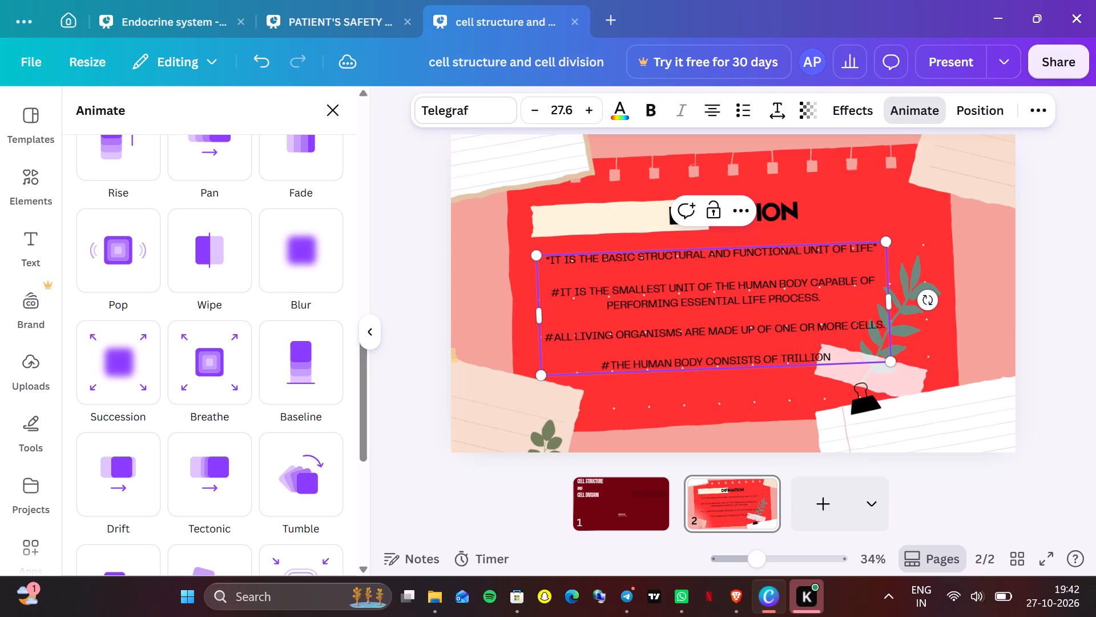
type("S")
key("space")
type("OF CELLS")
key("space")
key("period")
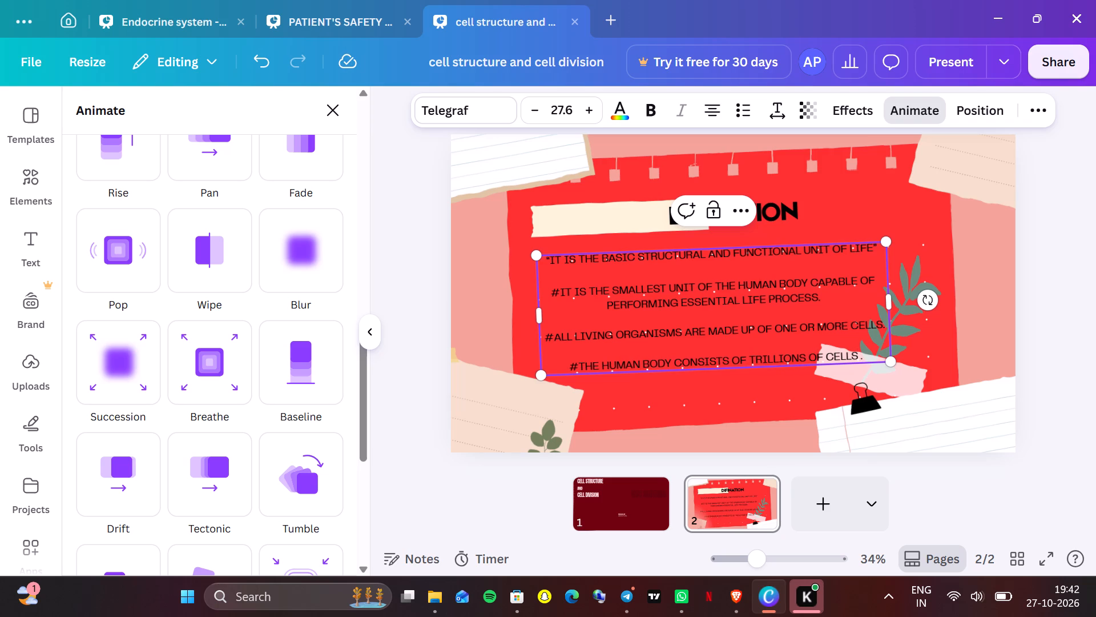
Add the line "#THE CELLS PERFORMS FUNCTIONS SUCH AS GROWTH ," below the human body statement, separated by a blank line.
key("Return")
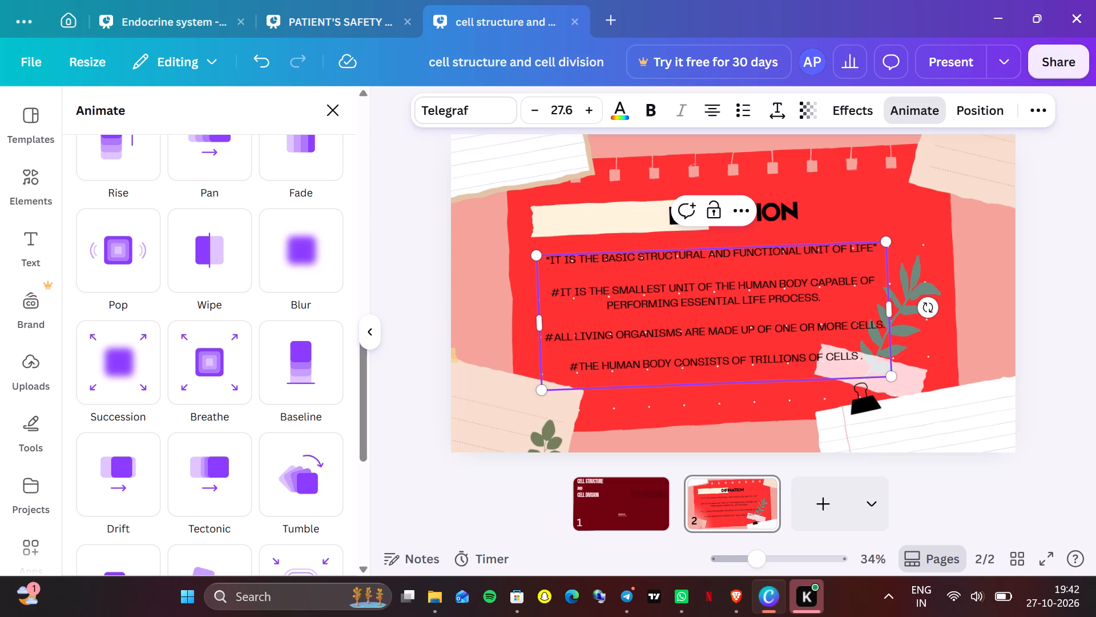
key("Return")
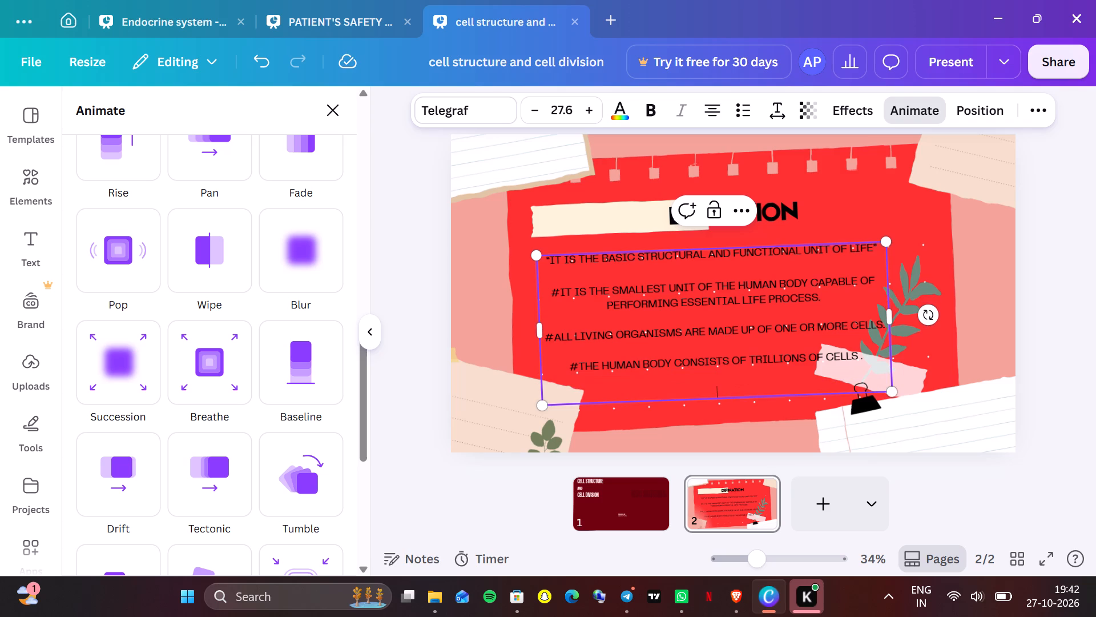
key("shift+numbersign")
key("t")
type("HE")
key("space")
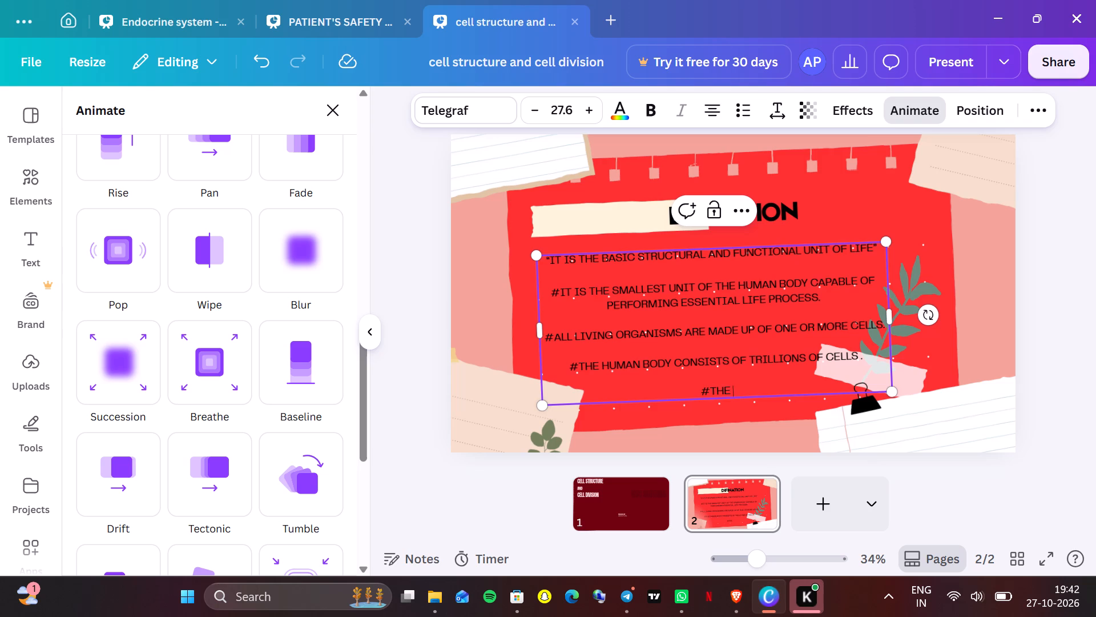
type("CELLS")
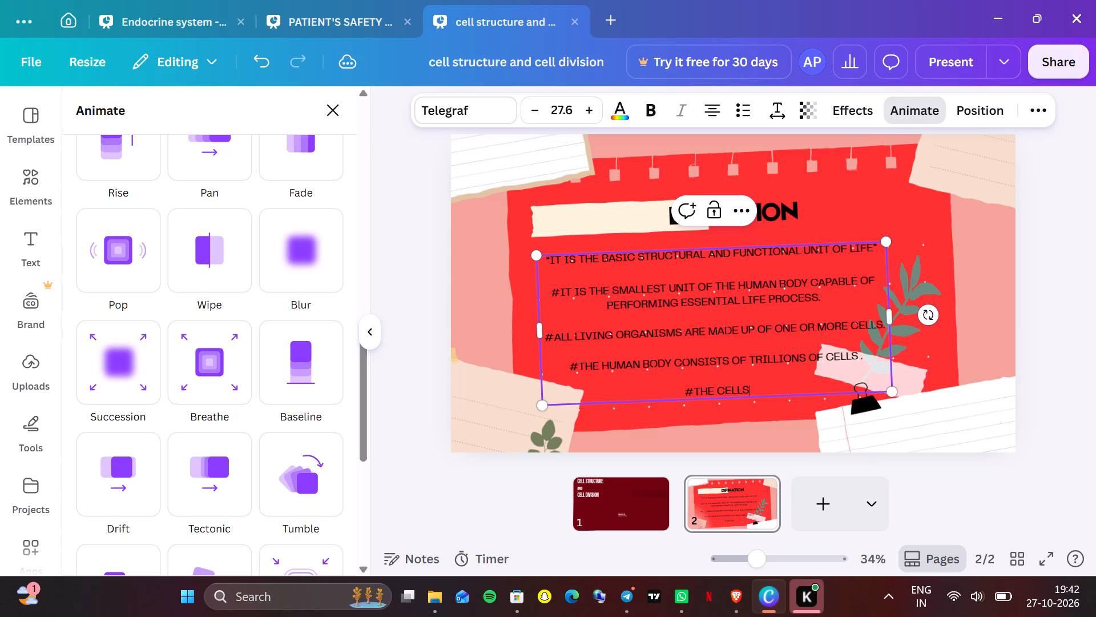
key("space")
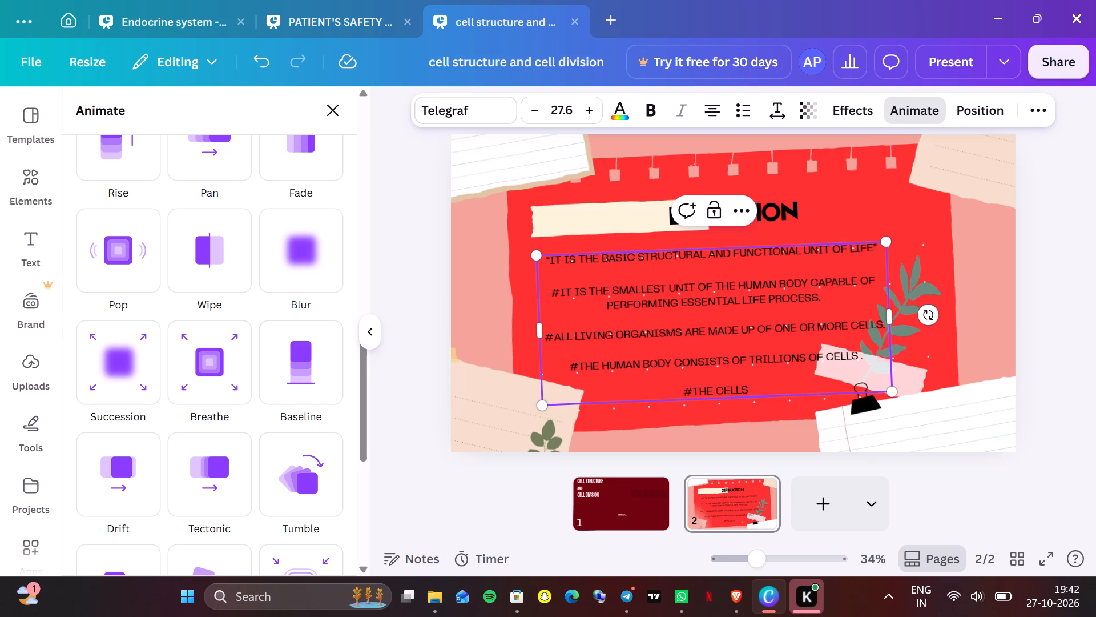
type("PERP")
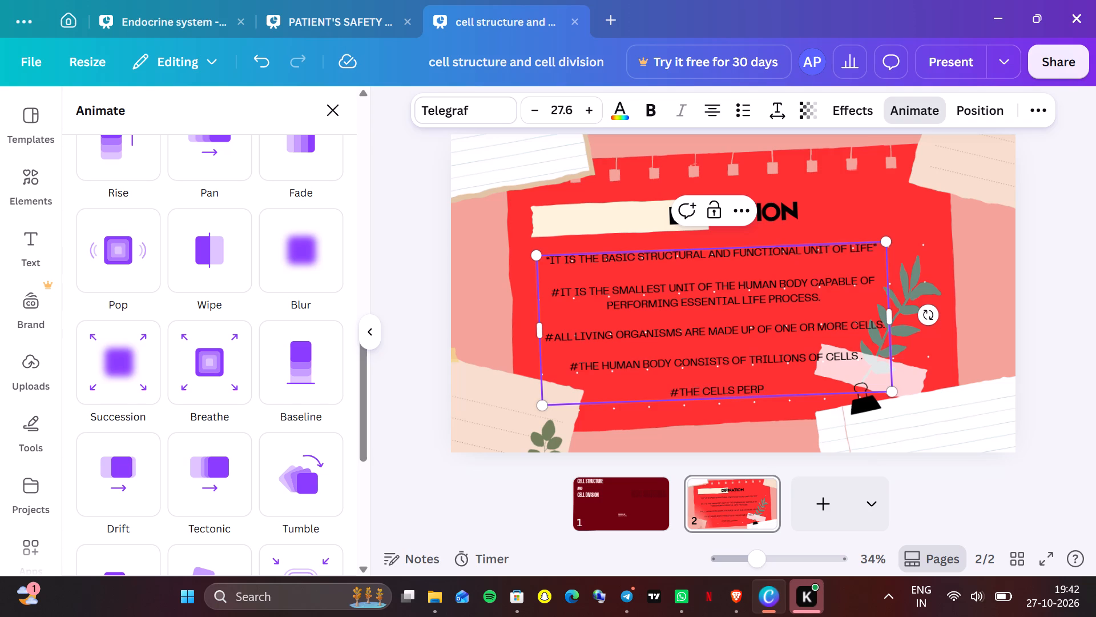
key("BackSpace")
type("FORMS")
key("space")
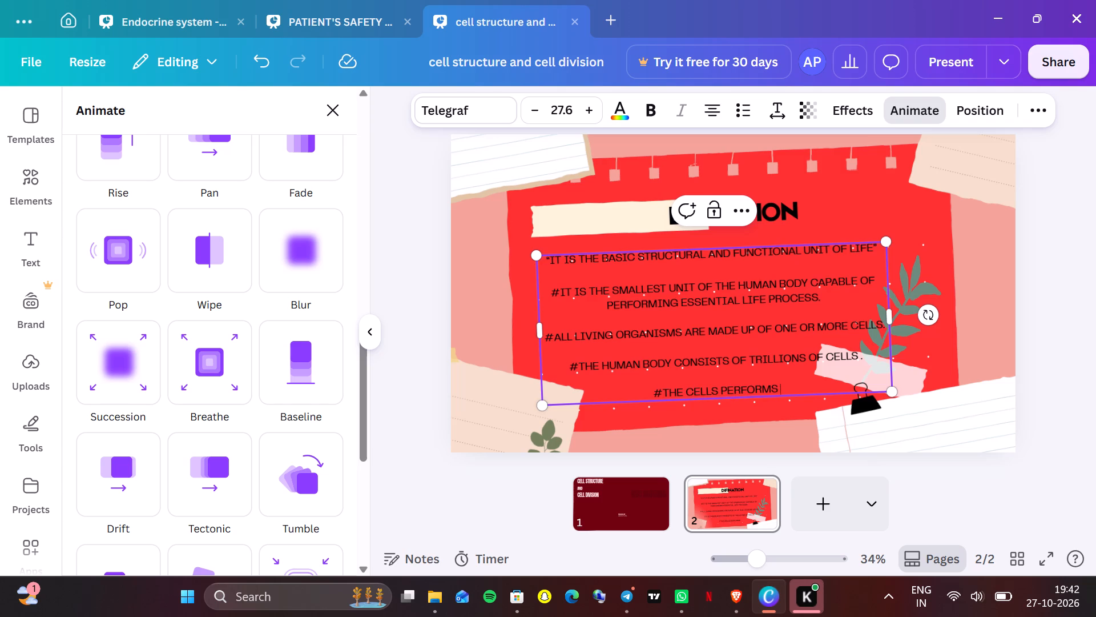
type("FUNCTION")
type("S")
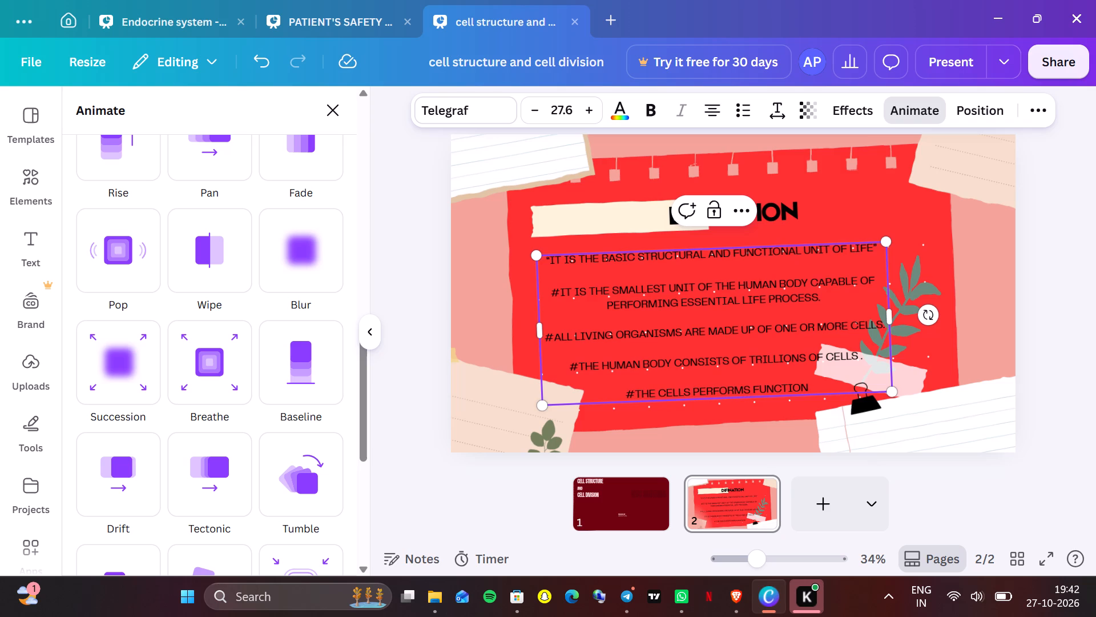
key("space")
type("SUCH AS")
key("space")
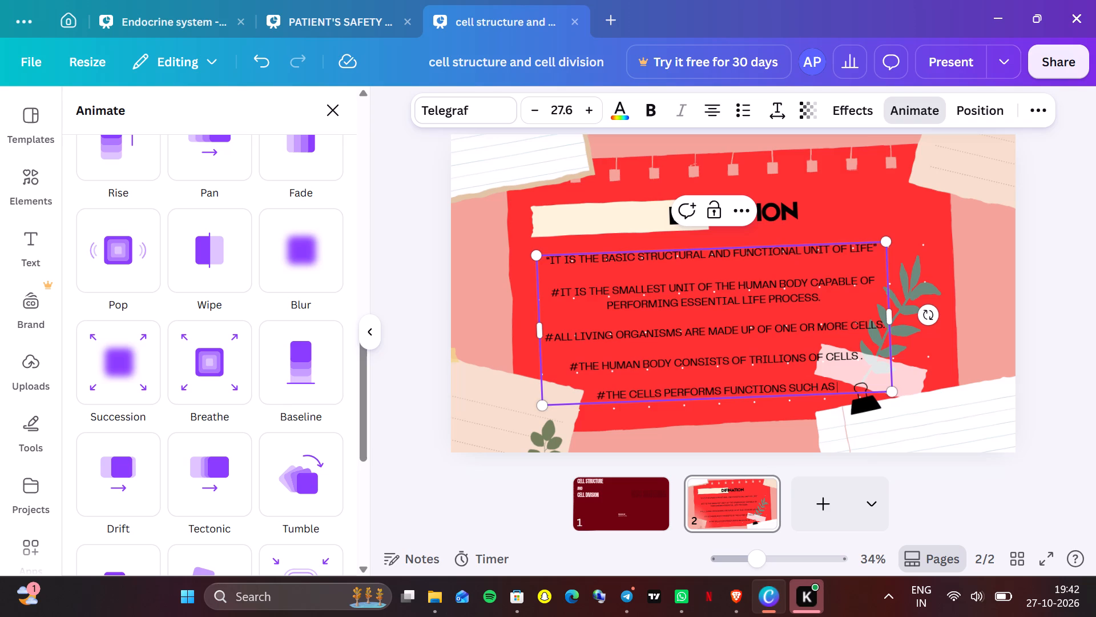
type("GRO")
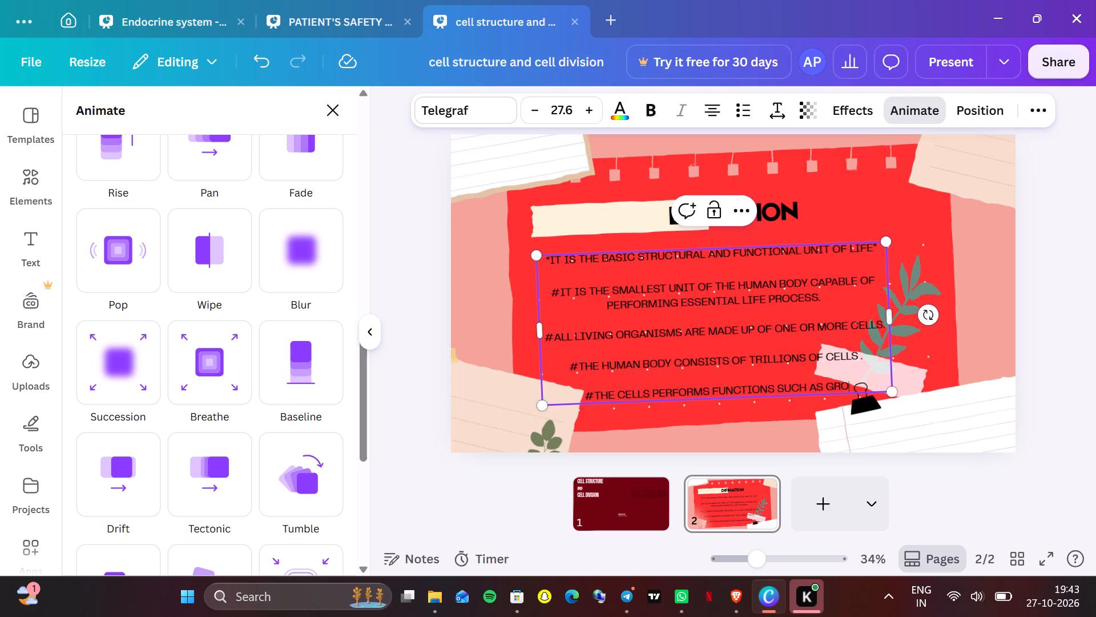
type("WTH")
key("space")
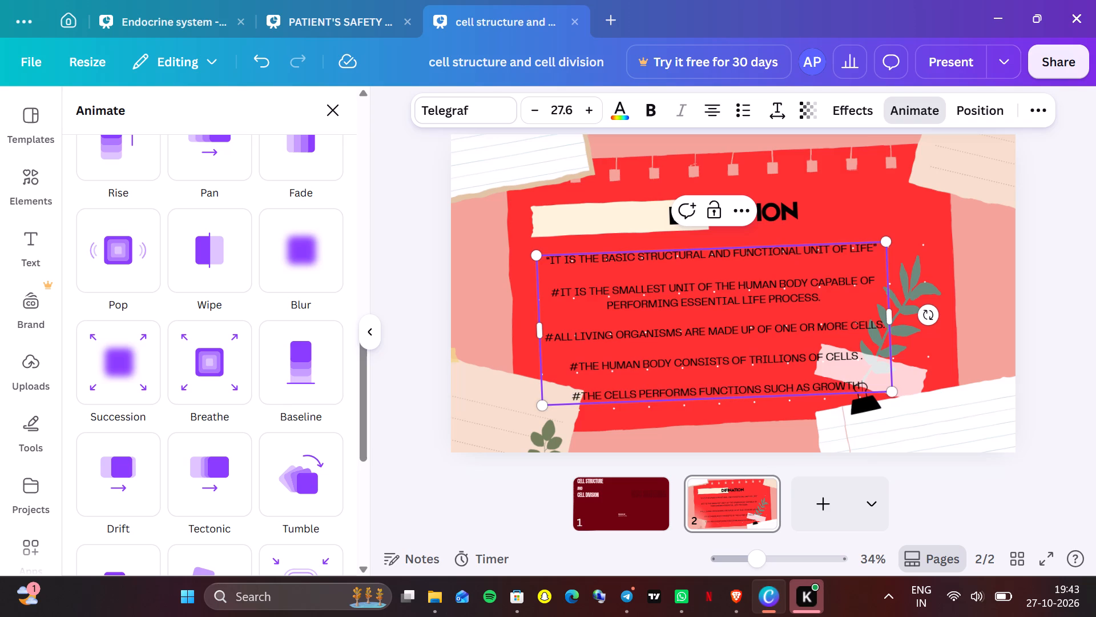
key("comma")
type("ME")
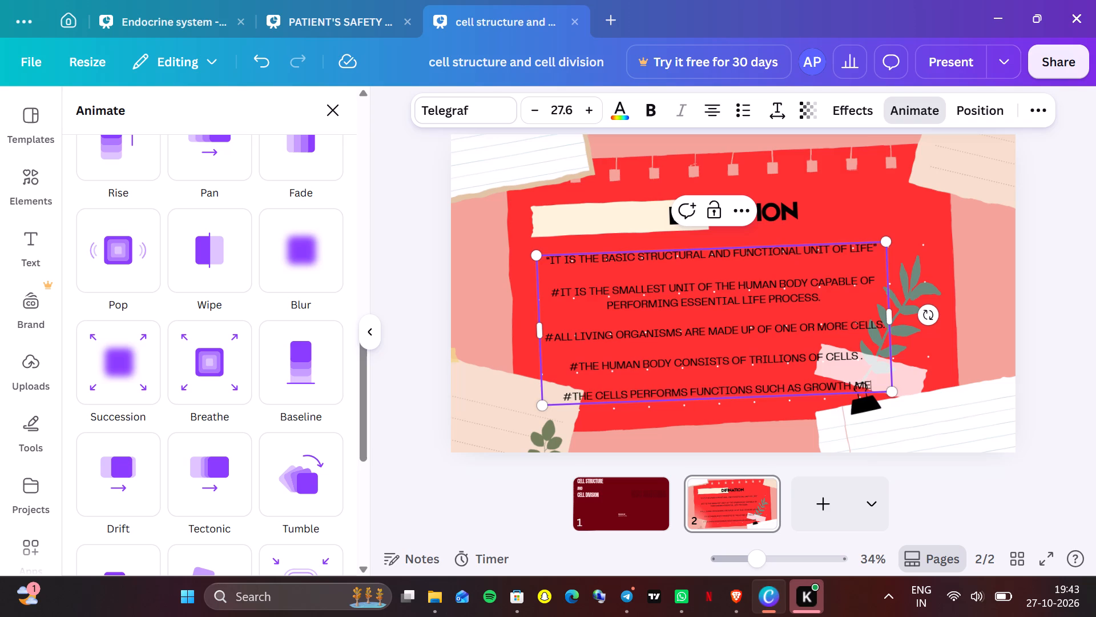
key("BackSpace")
key("BackSpace")
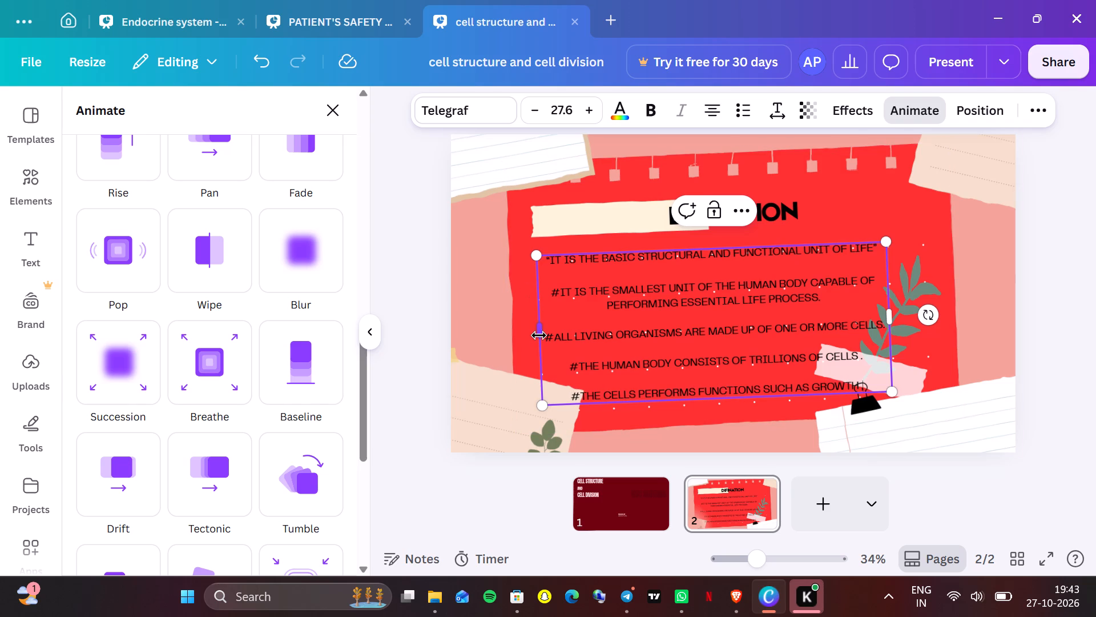
Widen the body text box further on its left side, out to the edge of the red paper.
left_click_drag(539, 335, 514, 337)
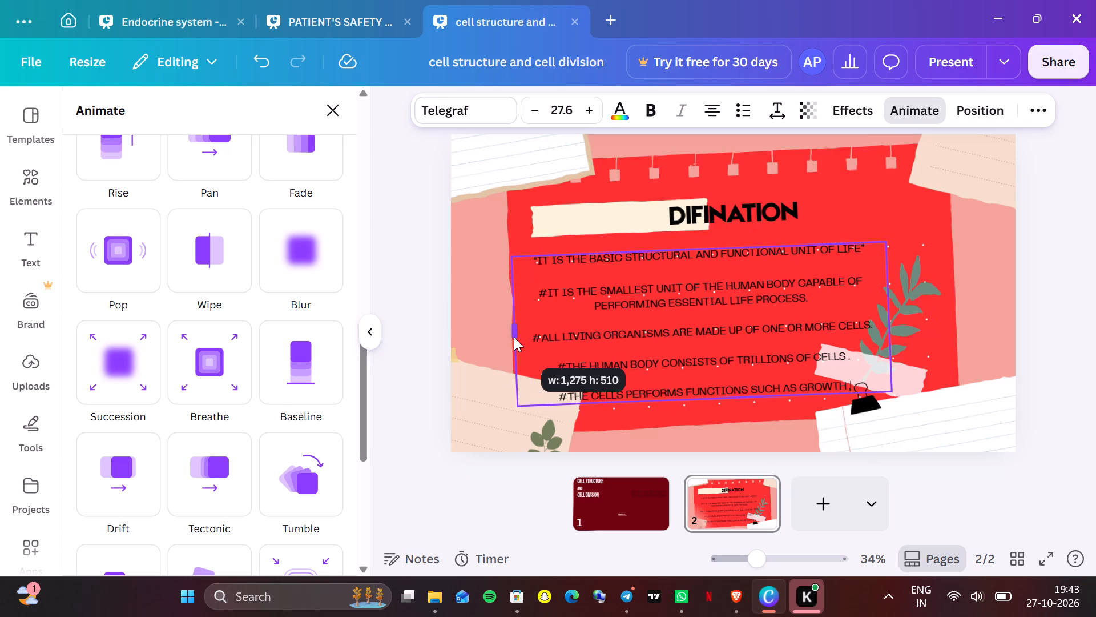
left_click_drag(514, 337, 505, 336)
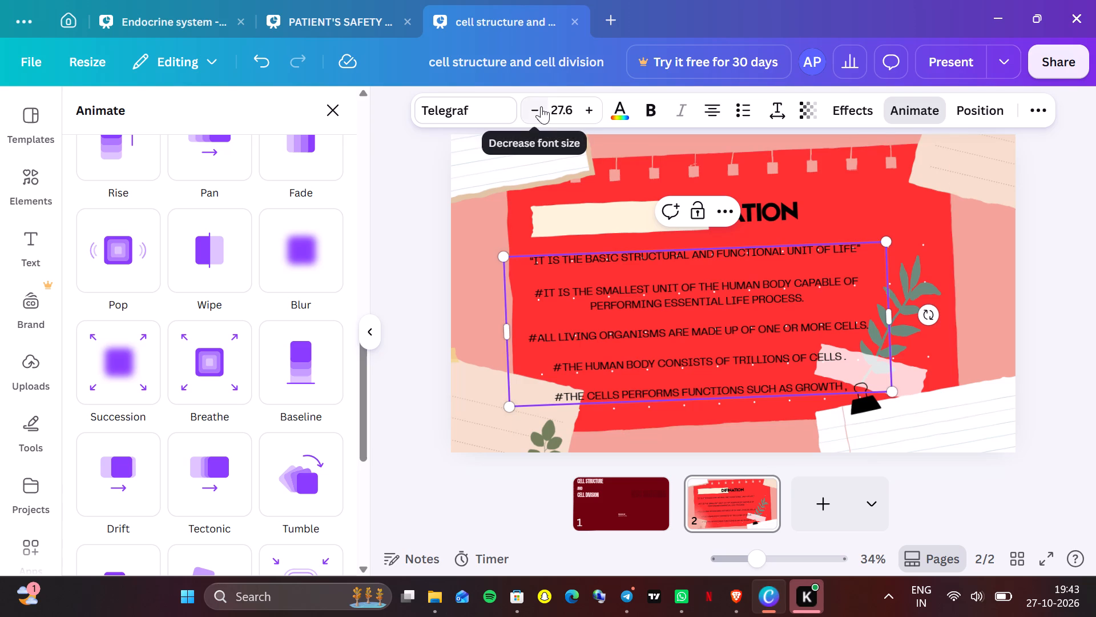
left_click(601, 257)
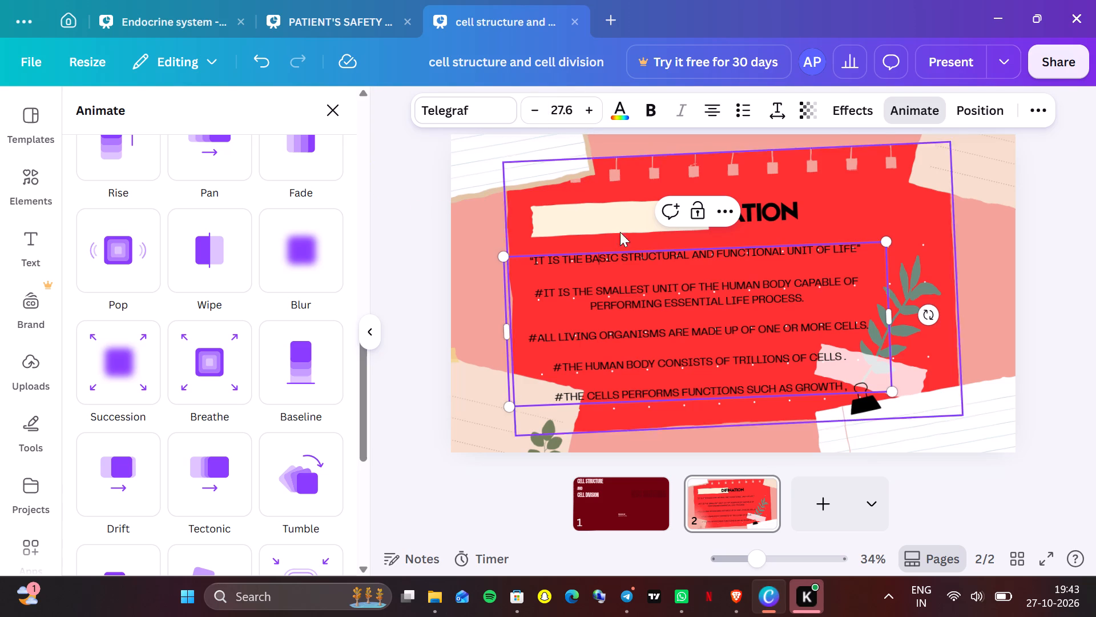
Reduce the font size of the quoted definition and the "#IT IS THE SMALLEST UNIT" statement to 22.6.
triple_click(535, 110)
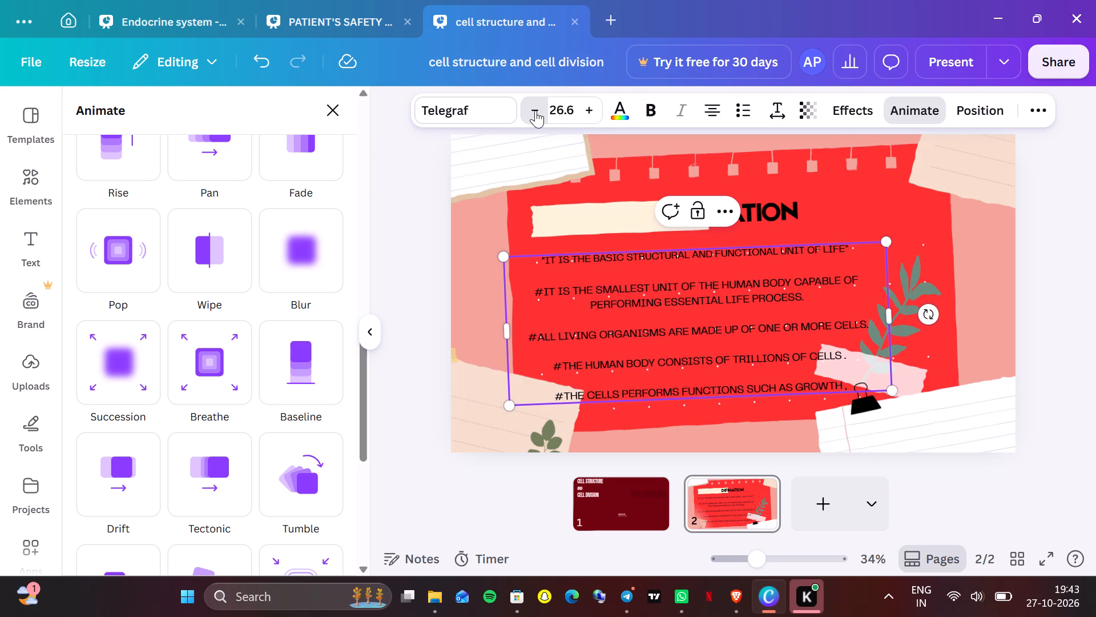
double_click(535, 110)
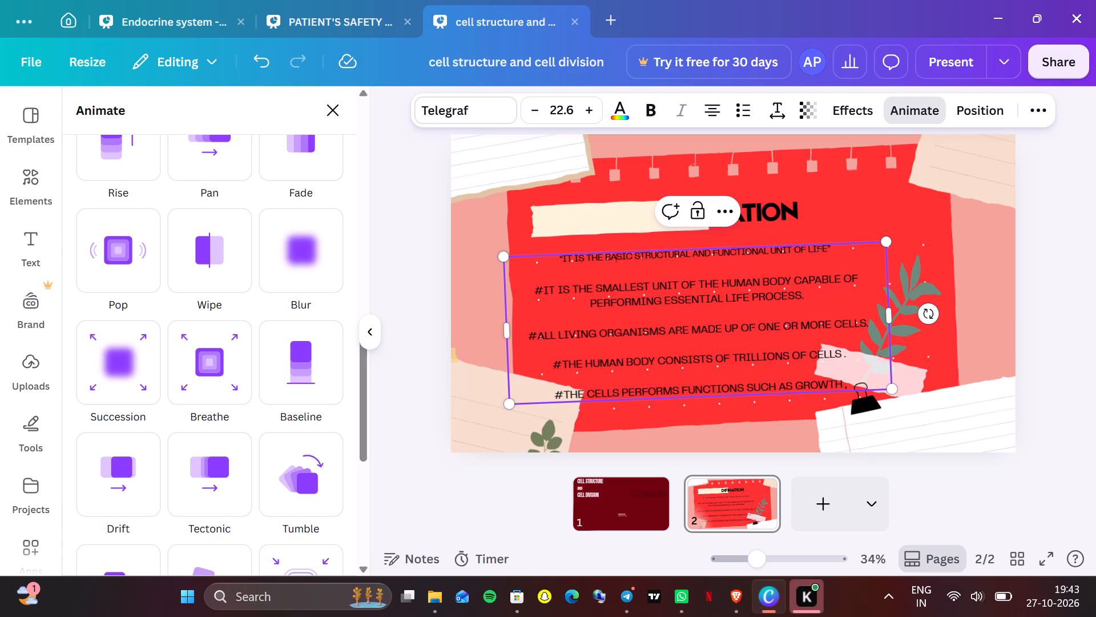
left_click(601, 294)
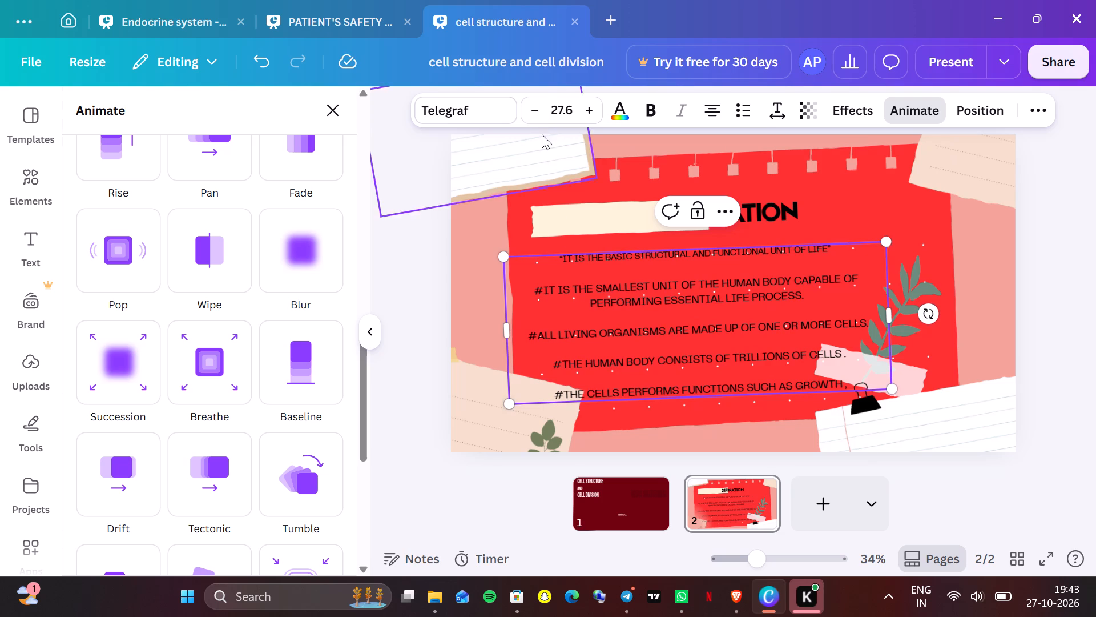
triple_click(536, 120)
left_click(536, 120)
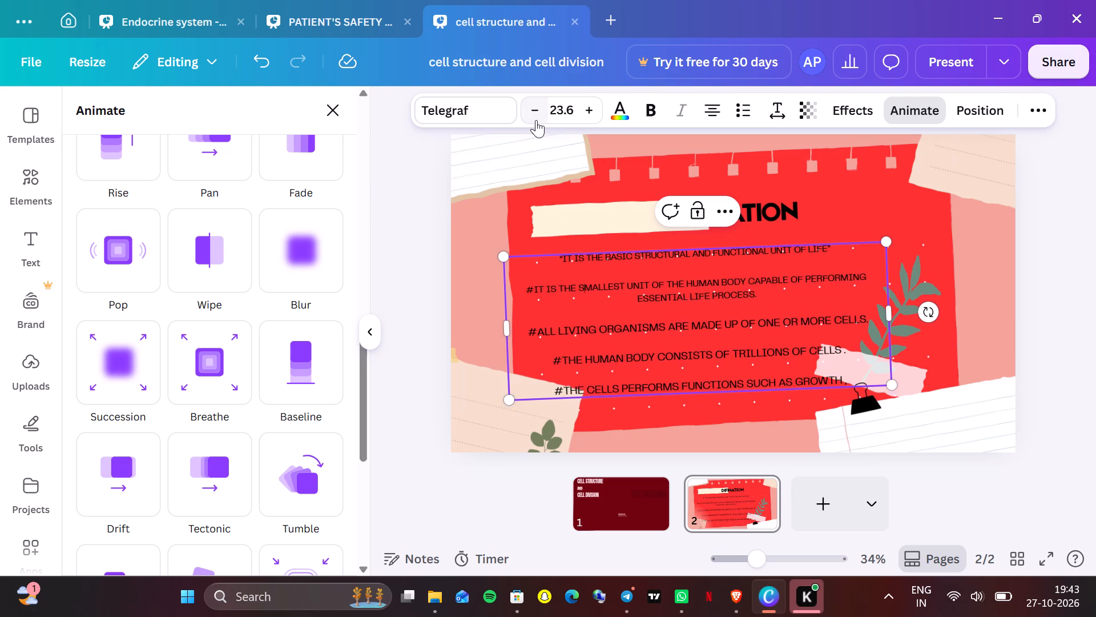
left_click(536, 120)
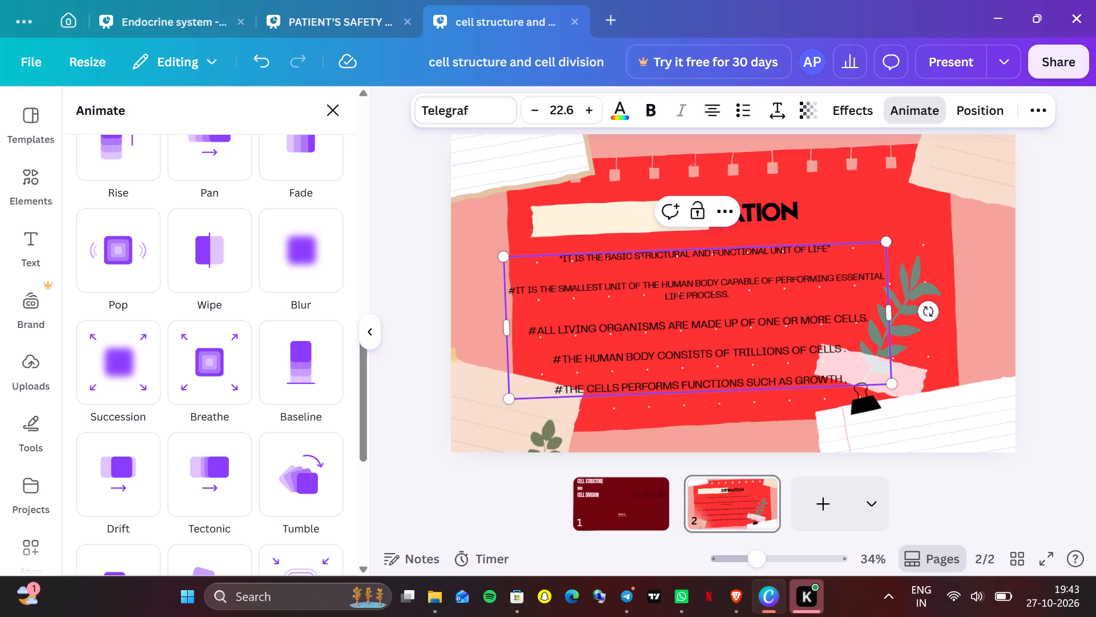
Reduce the font size of the living organisms, human body and "#THE CELLS PERFORMS FUNCTIONS" statements to 22.6 each.
left_click(590, 329)
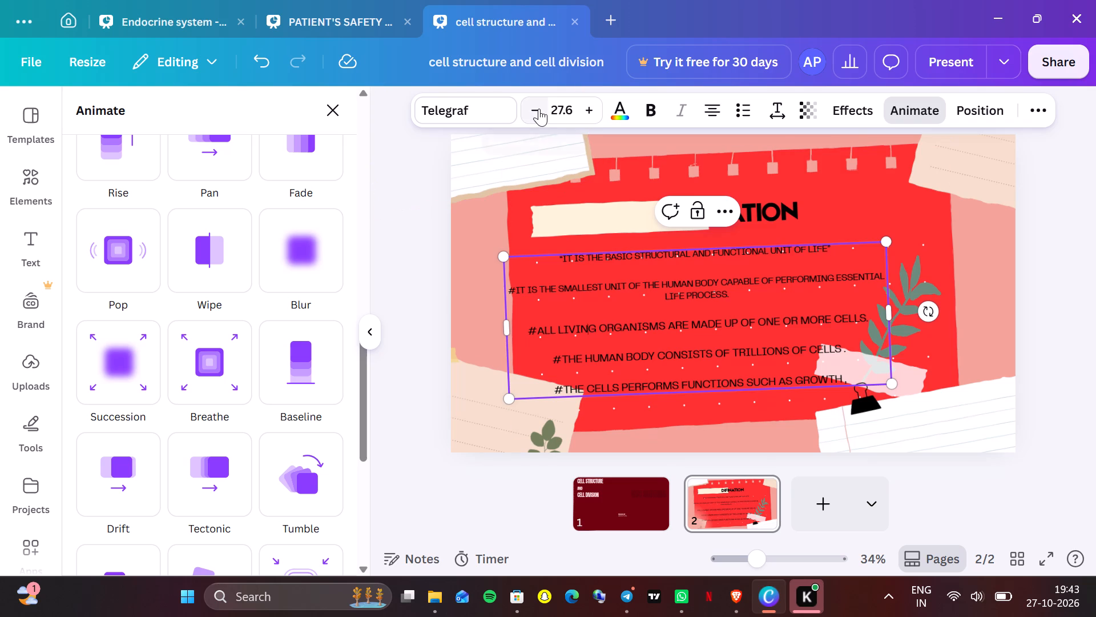
triple_click(539, 109)
left_click(539, 109)
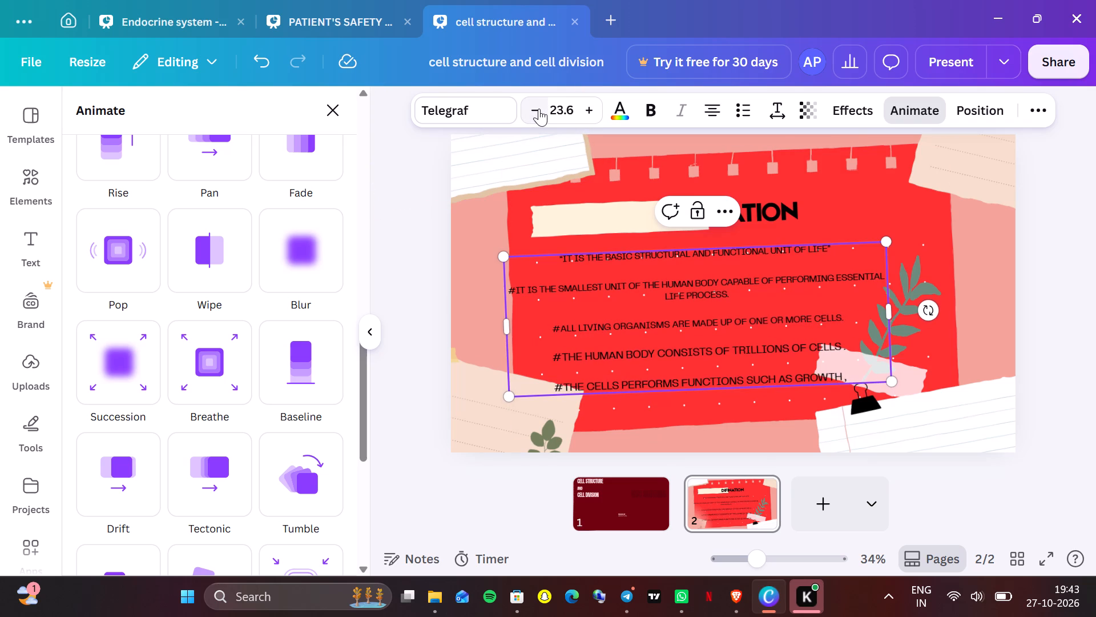
left_click(539, 109)
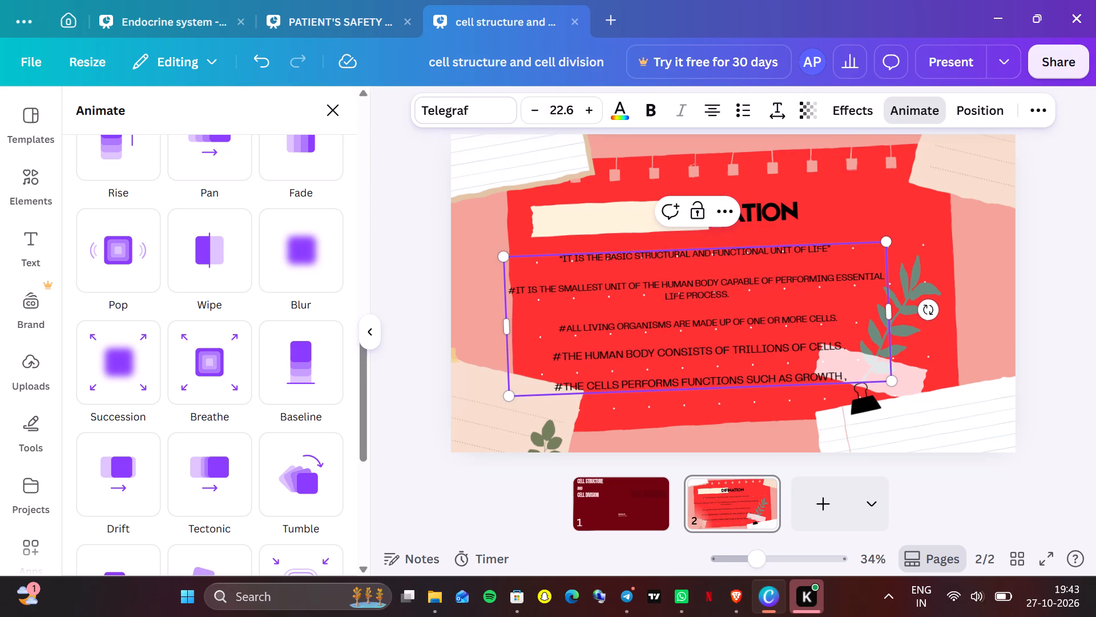
left_click(597, 358)
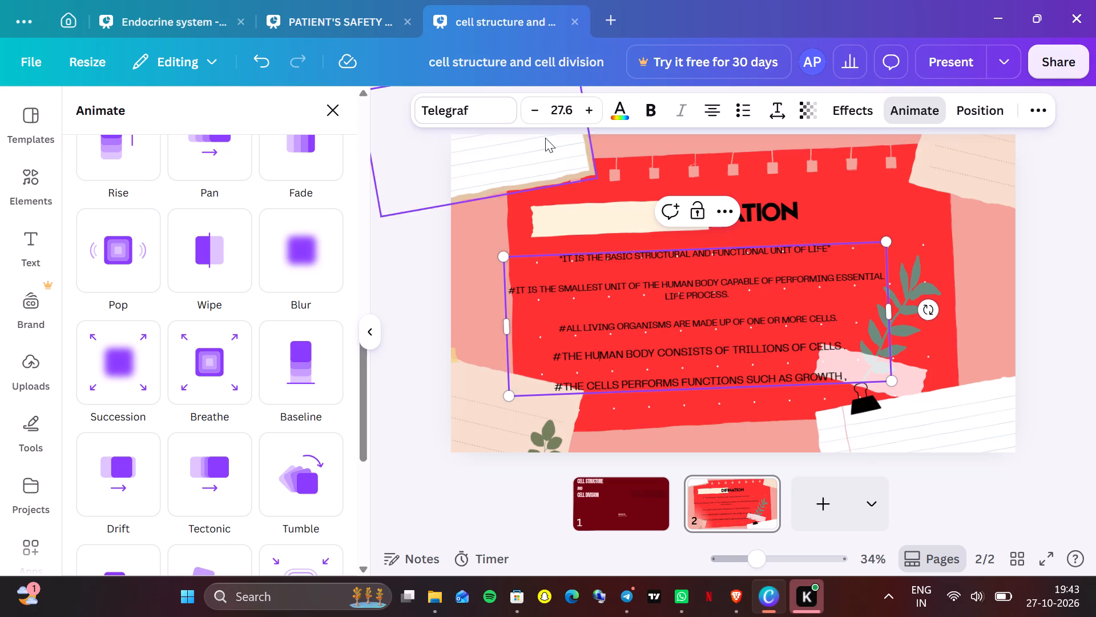
double_click(536, 109)
double_click(536, 109)
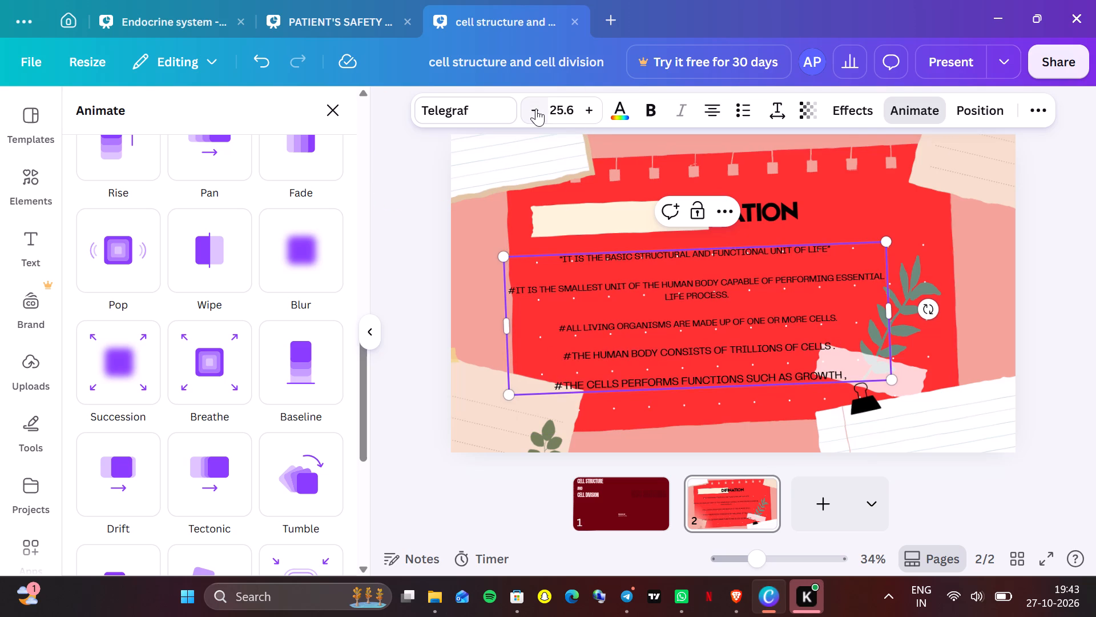
left_click(536, 109)
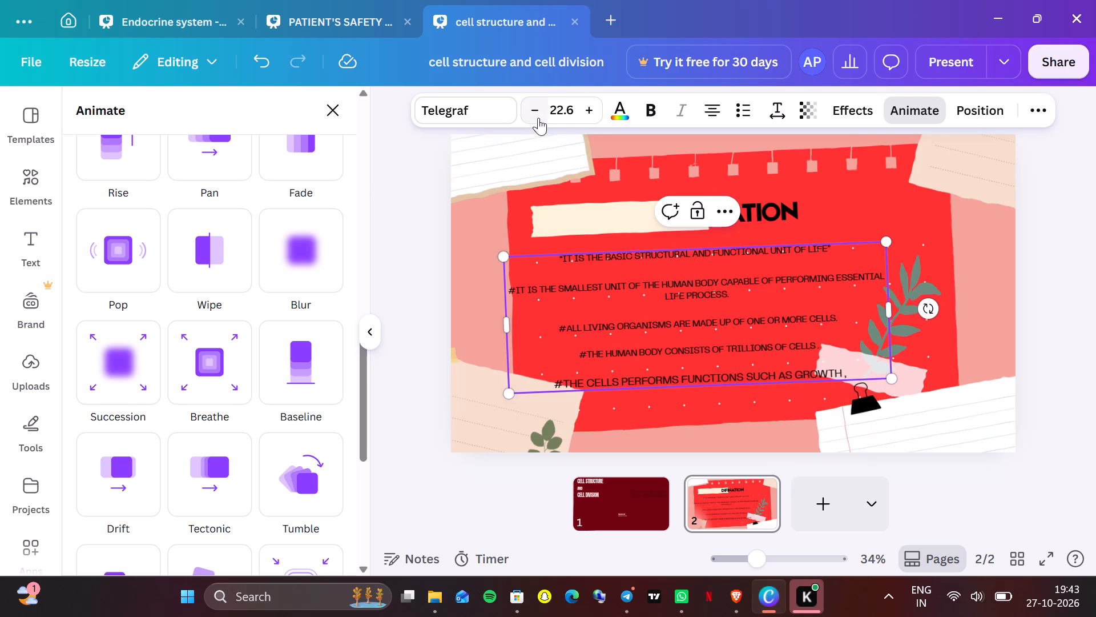
left_click(619, 381)
triple_click(537, 111)
left_click(537, 111)
left_click(537, 111)
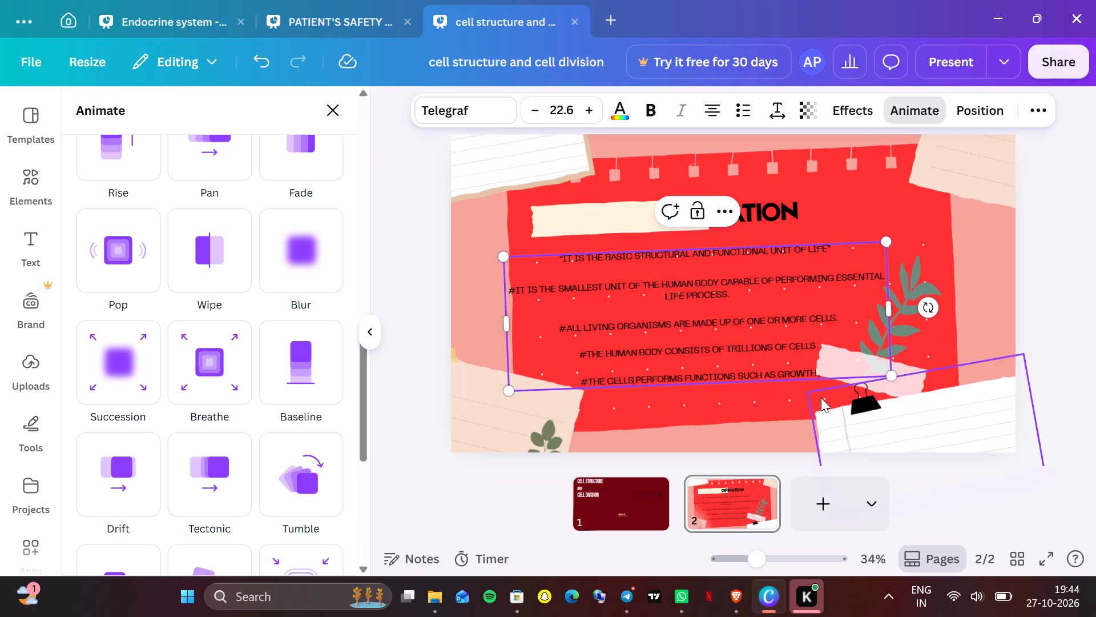
Continue the "#THE CELLS PERFORMS FUNCTIONS SUCH AS GROWTH ," line with "METABOLISM ,".
left_click(823, 370)
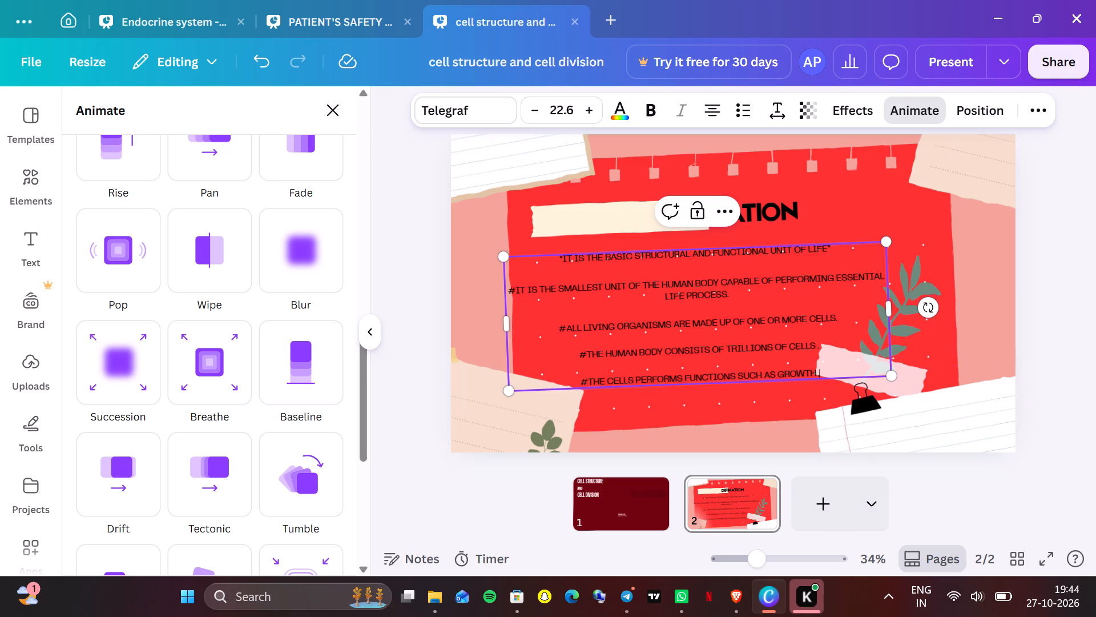
key("space")
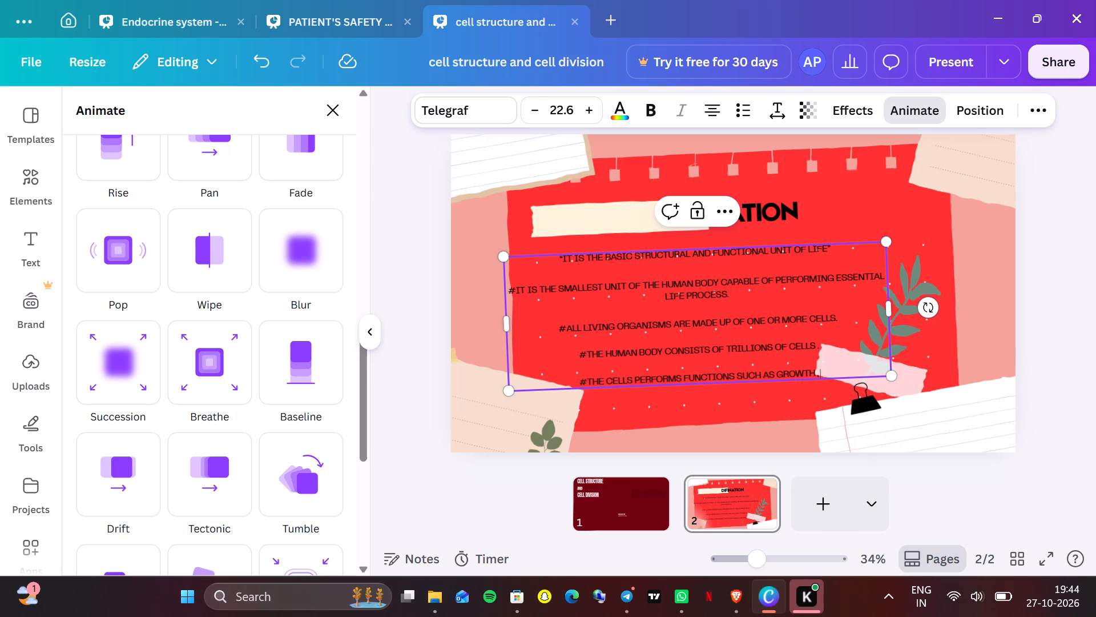
type("METABOLIS")
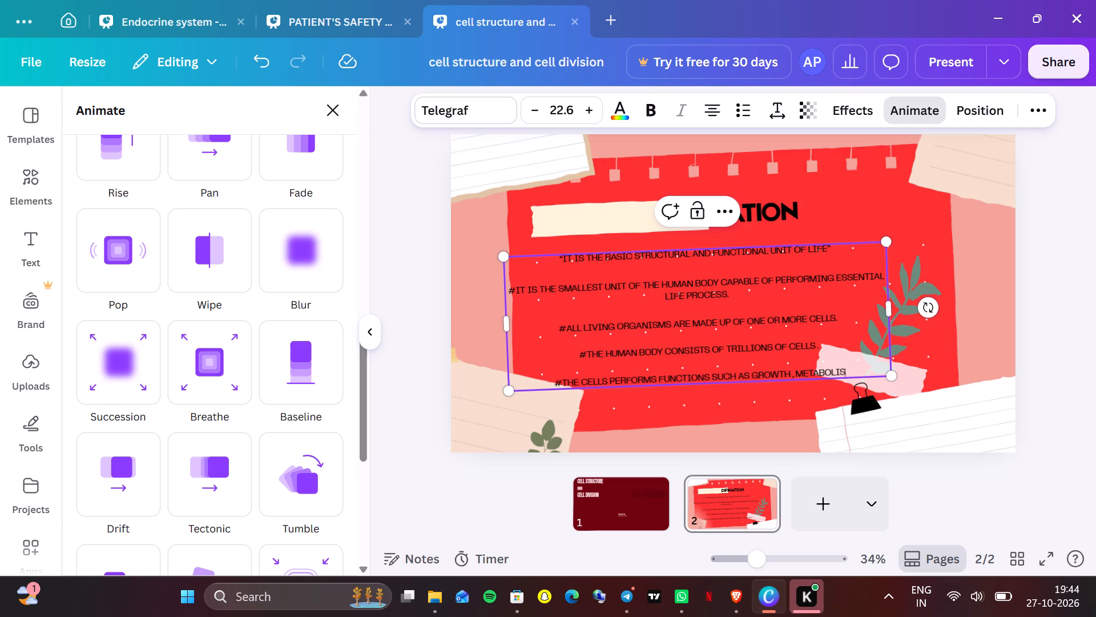
type("M")
key("space")
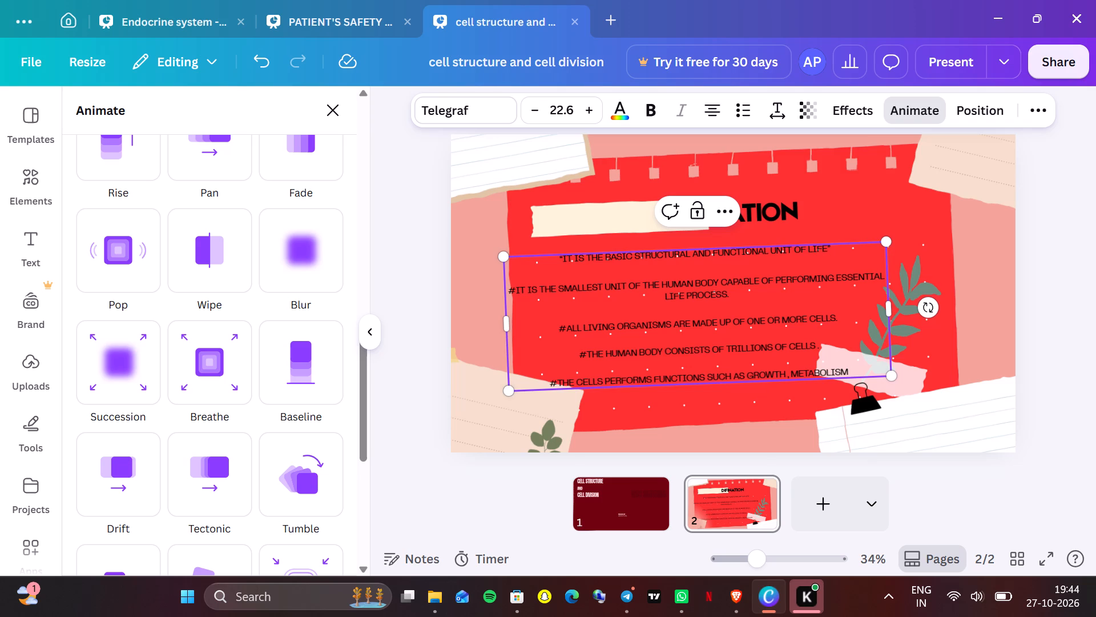
type("<")
key("space")
key("BackSpace")
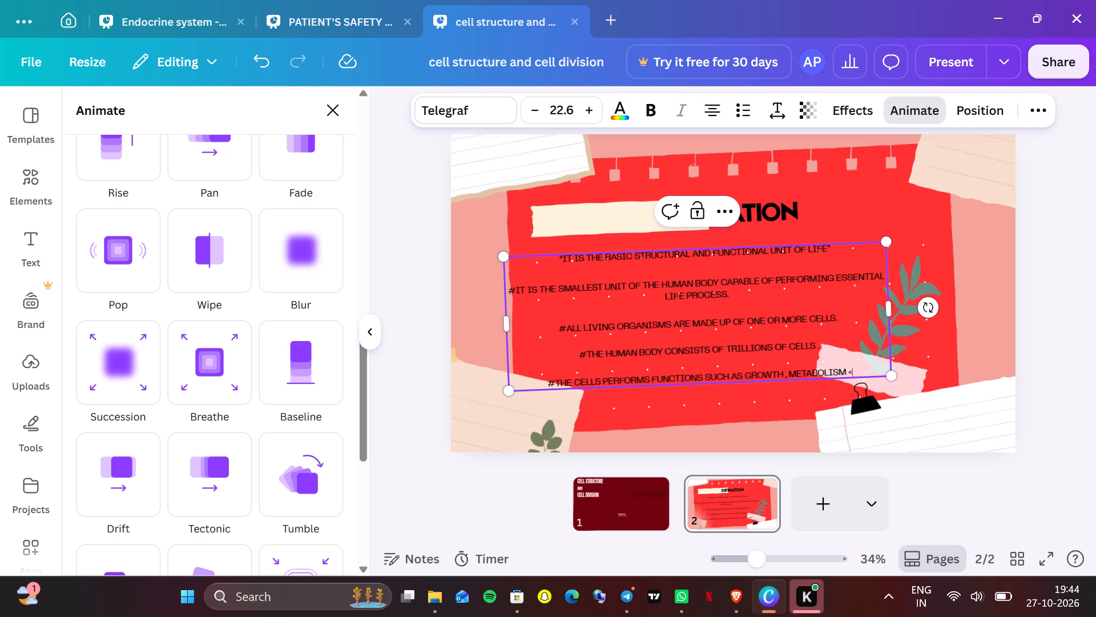
key("BackSpace")
type(",")
key("space")
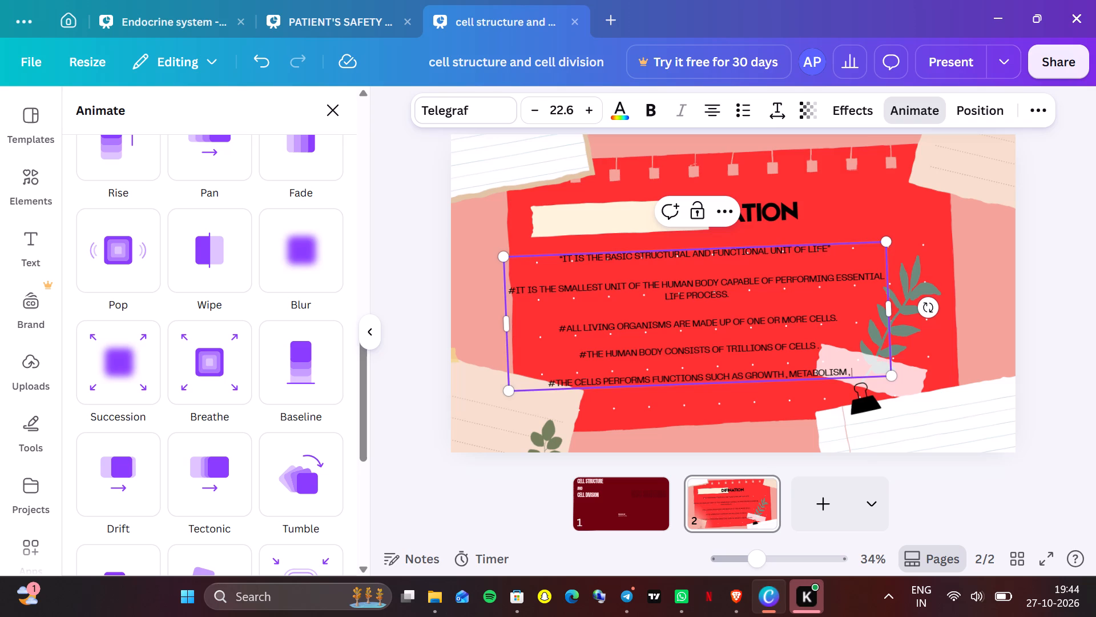
Finish the cell functions statement with "RESPIRATION , REPRODUCTION , AND EXCREATION".
type("RE")
type("SPIRA")
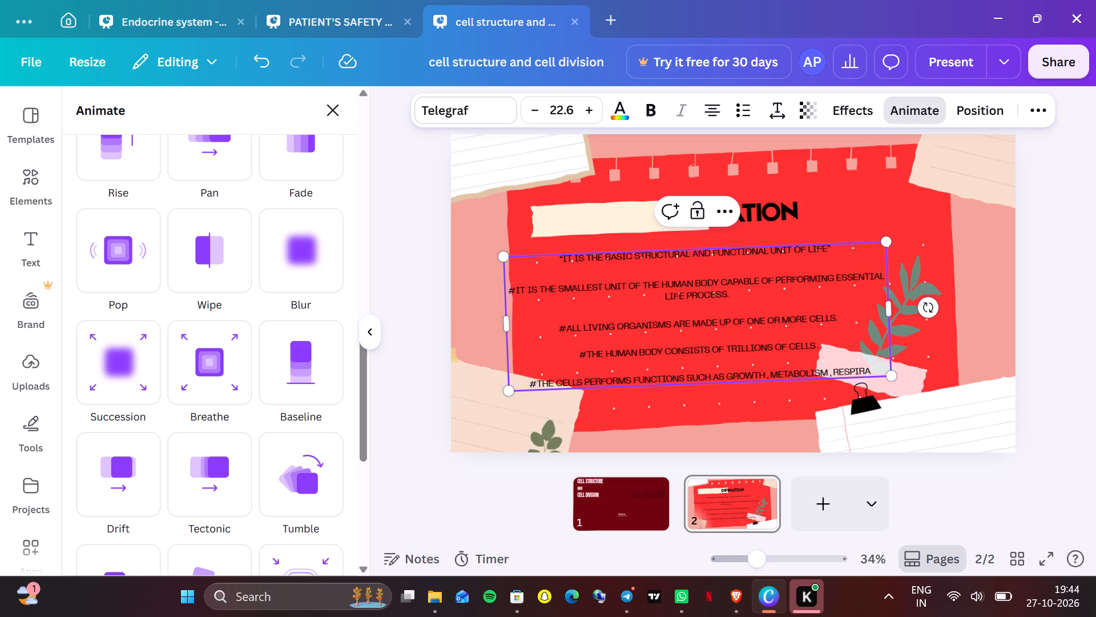
type("TION")
key("space")
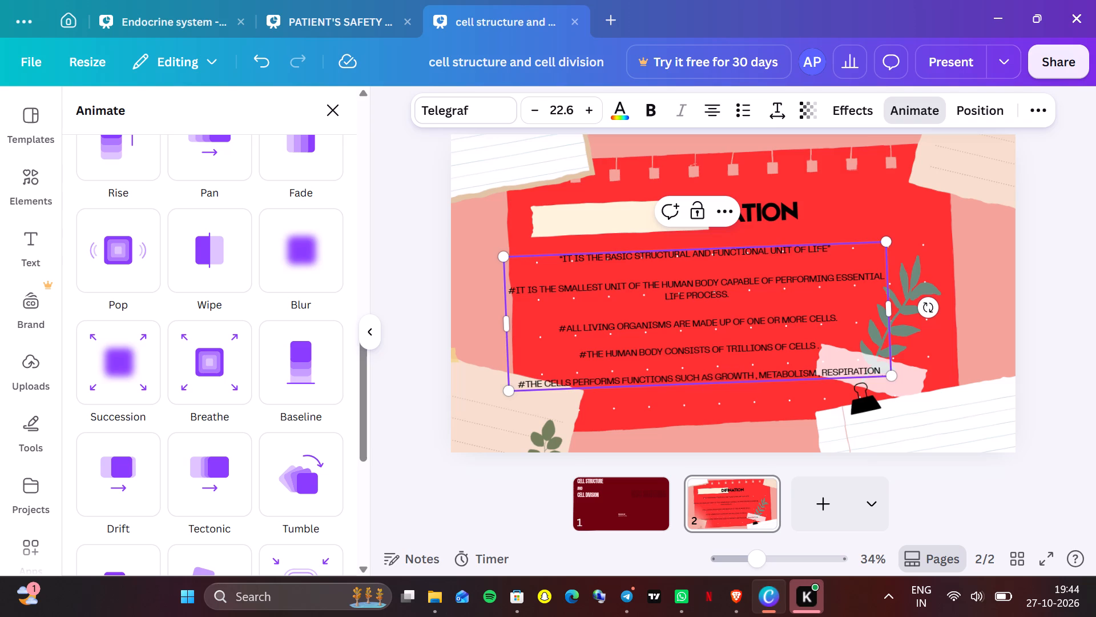
key("comma")
key("space")
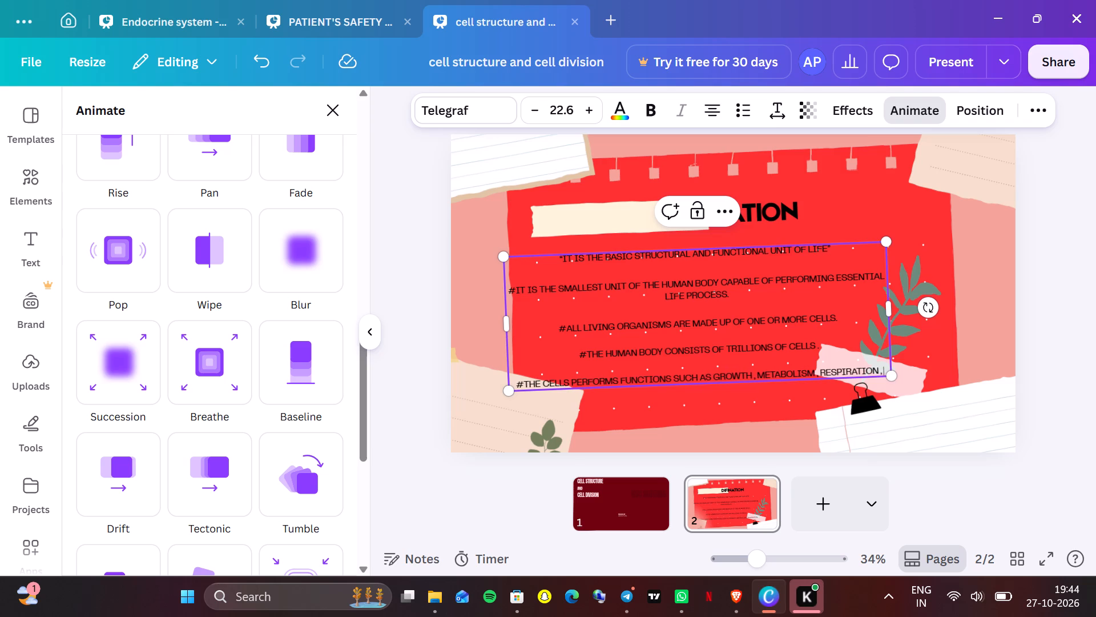
type("REPRODUCTION")
key("space")
type(",")
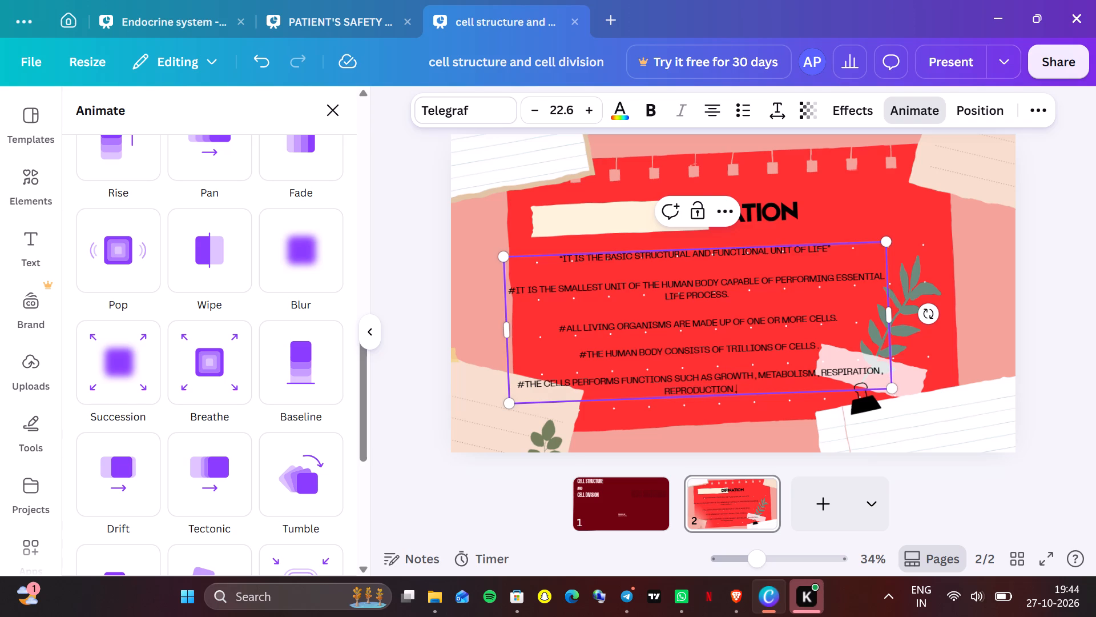
key("space")
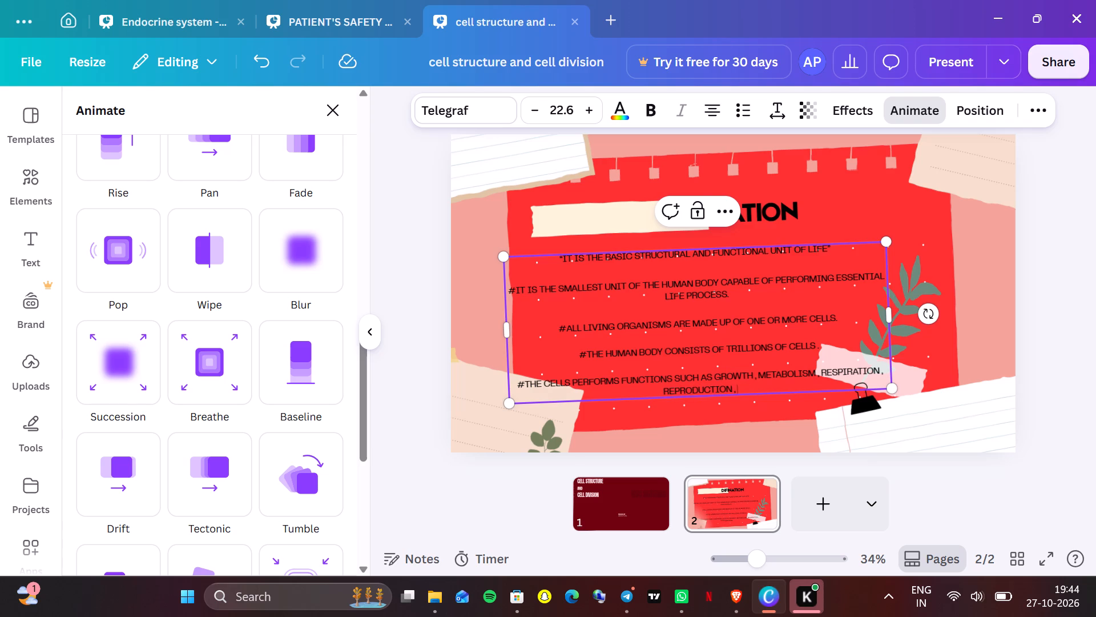
type("AND")
key("space")
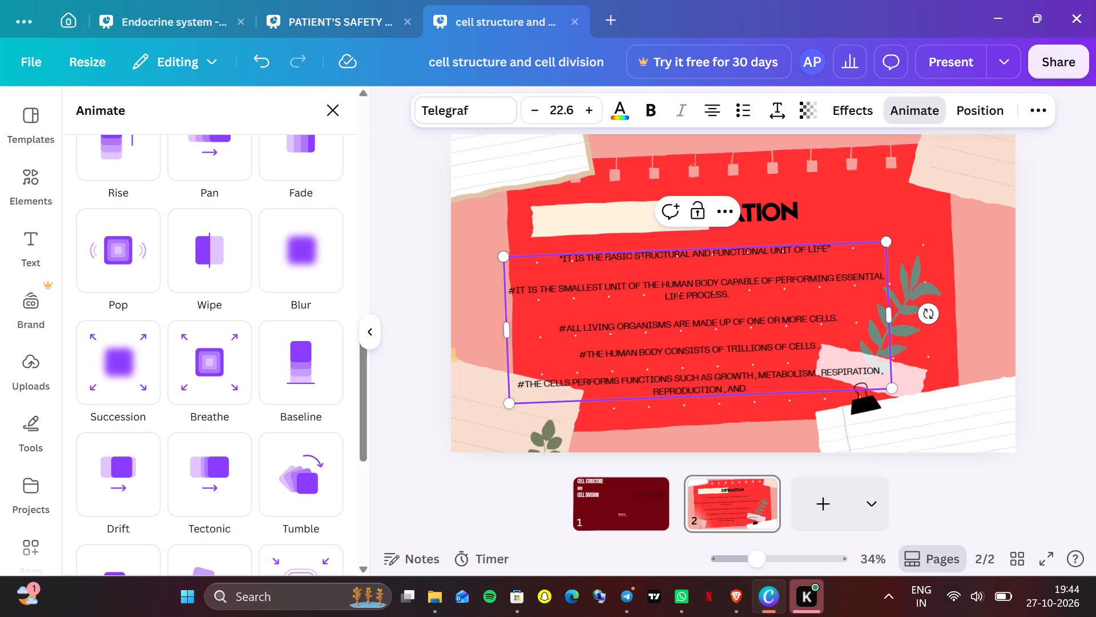
type("EX")
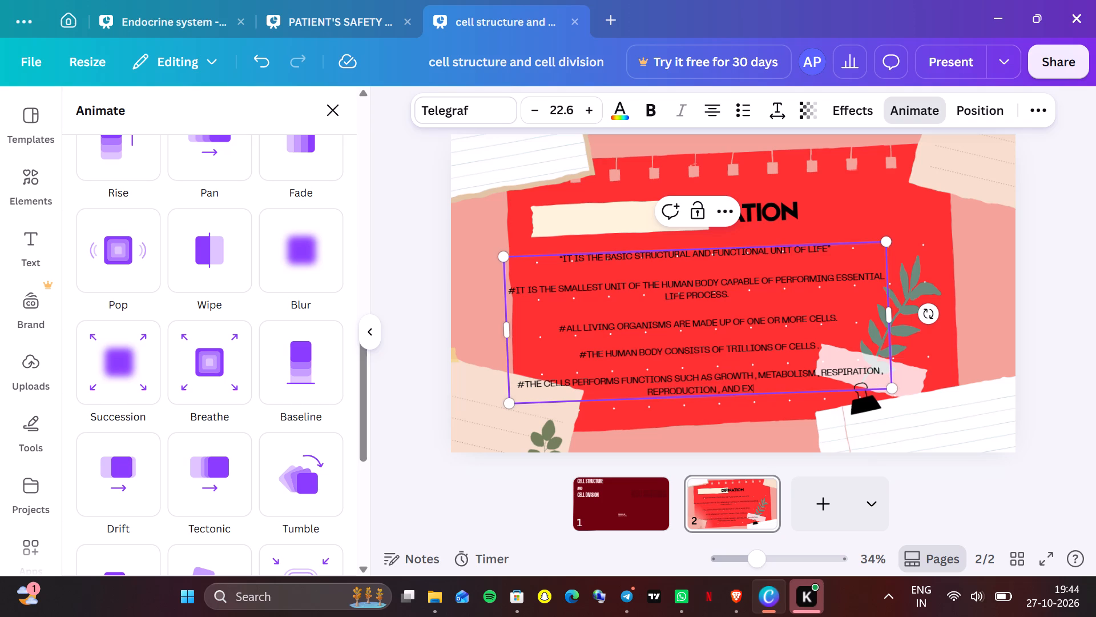
key("c")
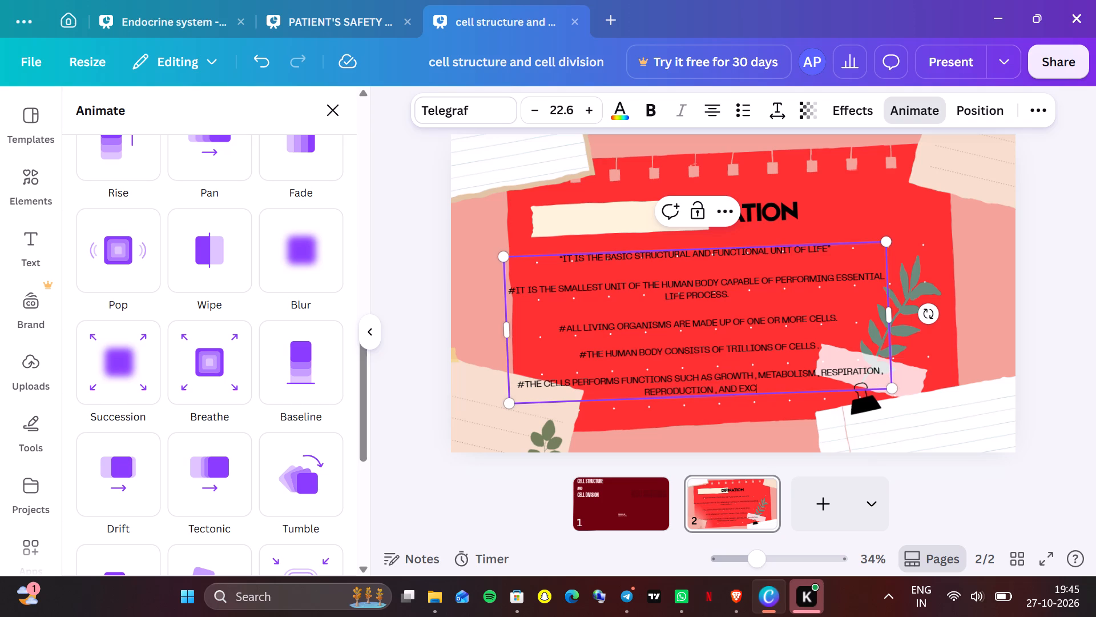
type("REATION")
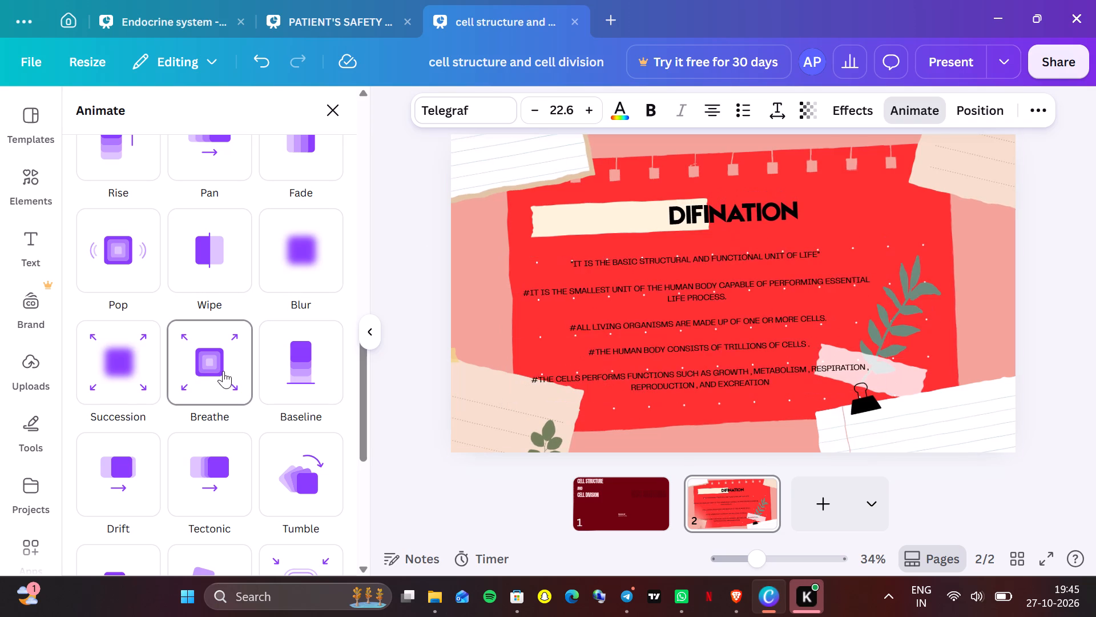
Apply the Wipe animation to the body text box, trying Both before setting it to play On enter.
left_click(199, 273)
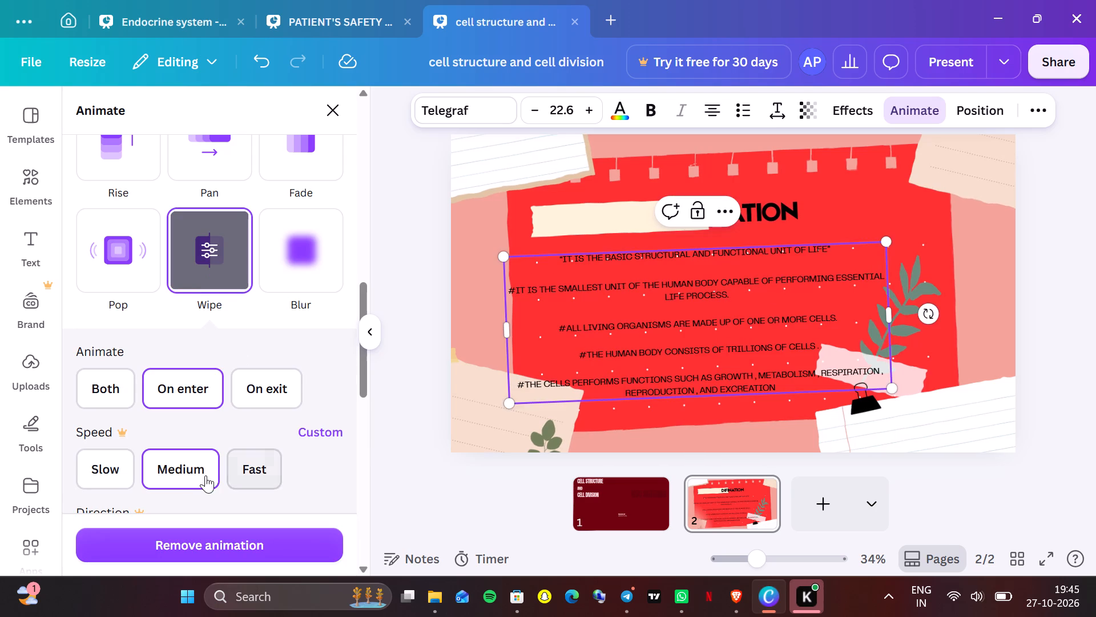
scroll(208, 428, "down", 1)
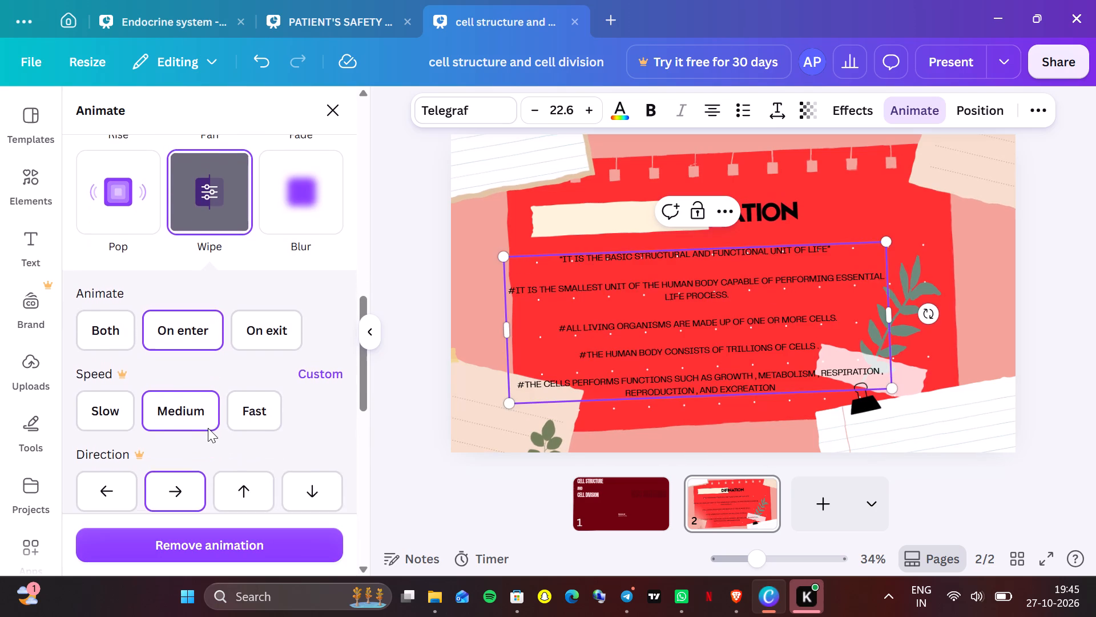
scroll(208, 428, "down", 1)
left_click(110, 354)
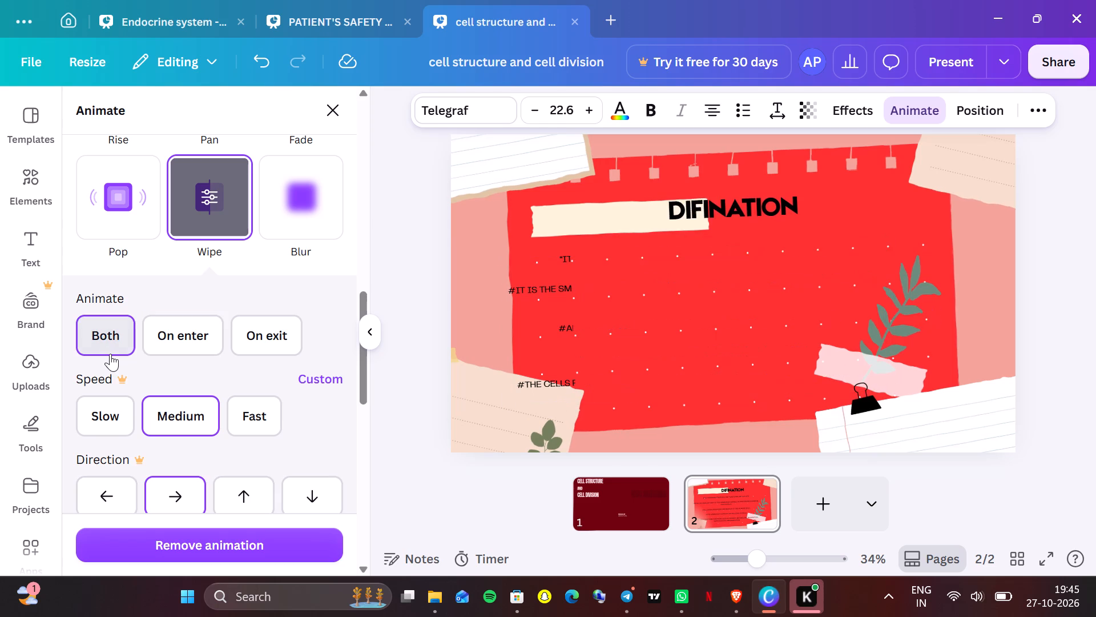
scroll(110, 354, "down", 2)
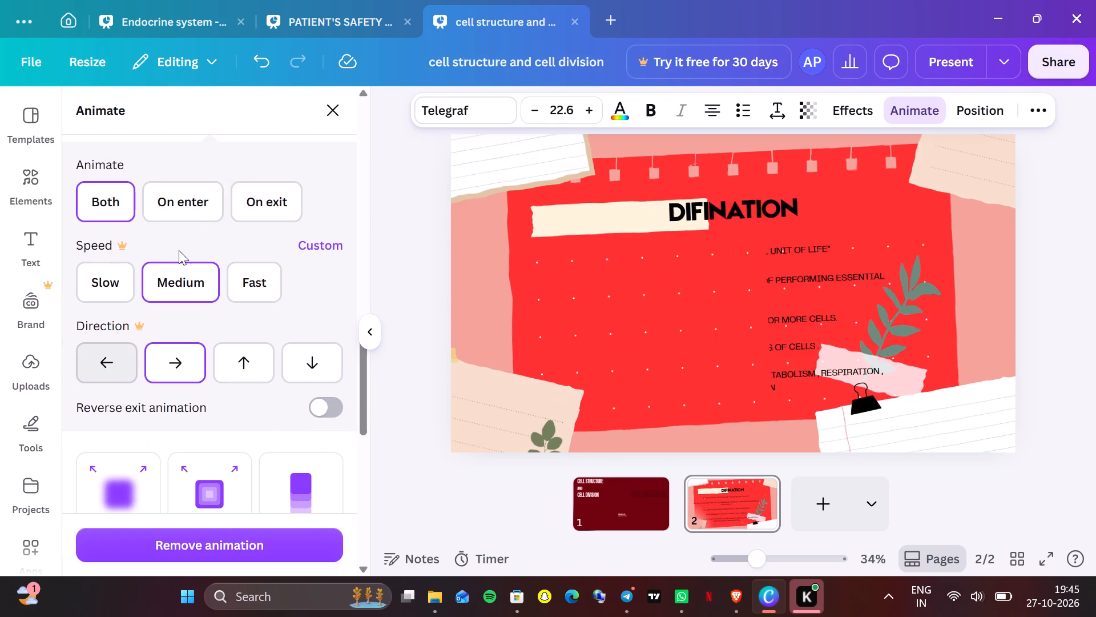
left_click(191, 203)
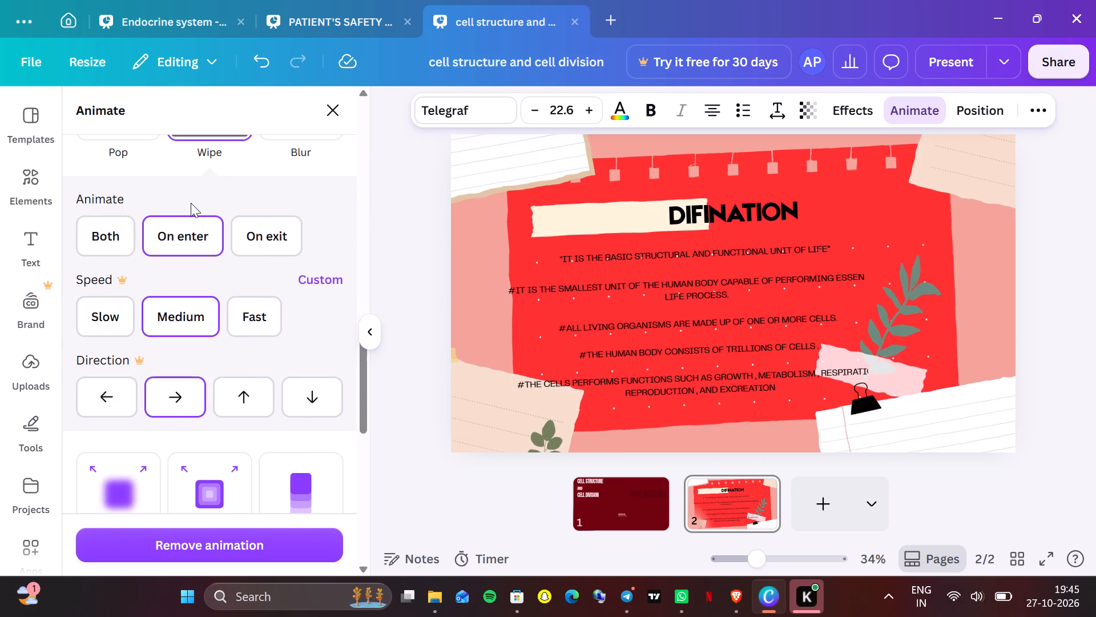
scroll(191, 203, "down", 4)
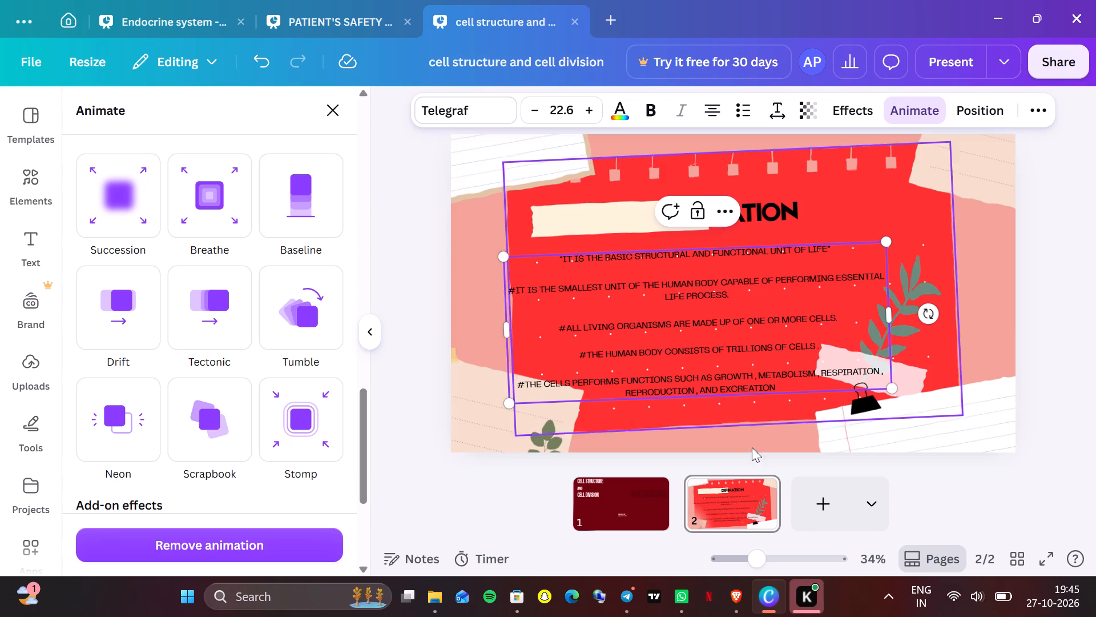
Add a new blank page after page 2.
left_click(821, 527)
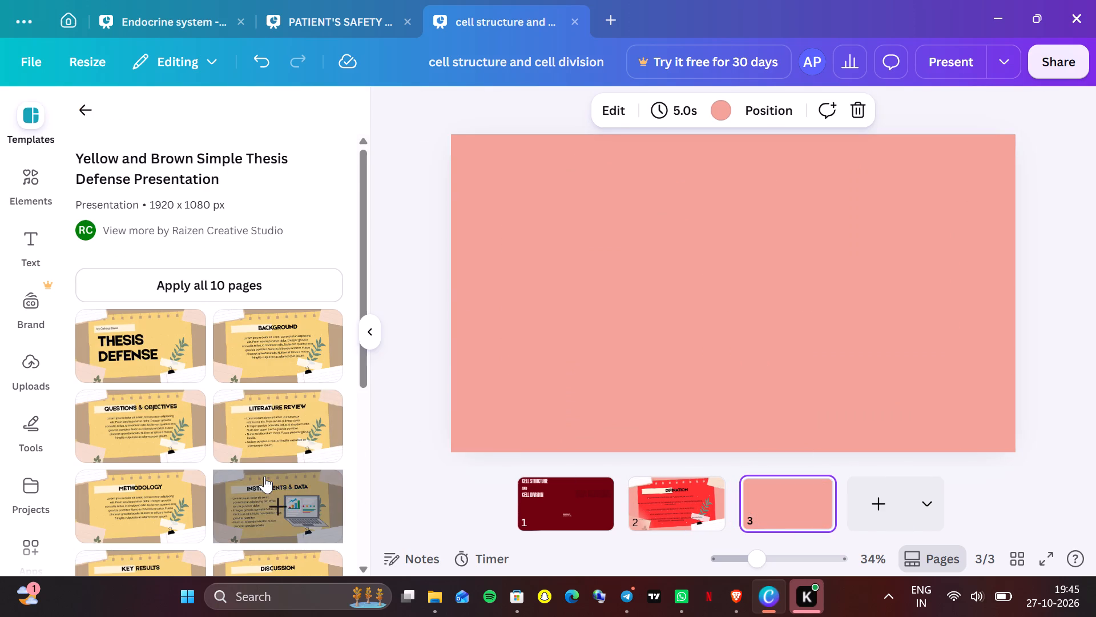
Browse the notes templates and apply the Colorful Gradient Memphis Retrospective Online Whiteboard template to page 3.
scroll(264, 476, "down", 4)
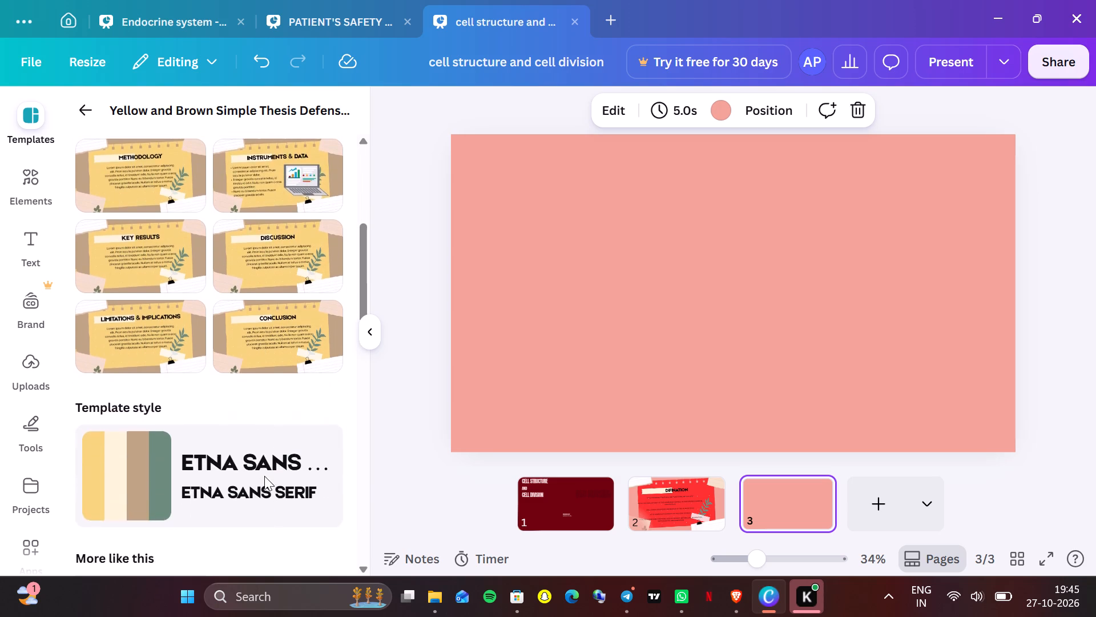
scroll(264, 476, "down", 1)
scroll(264, 476, "up", 2)
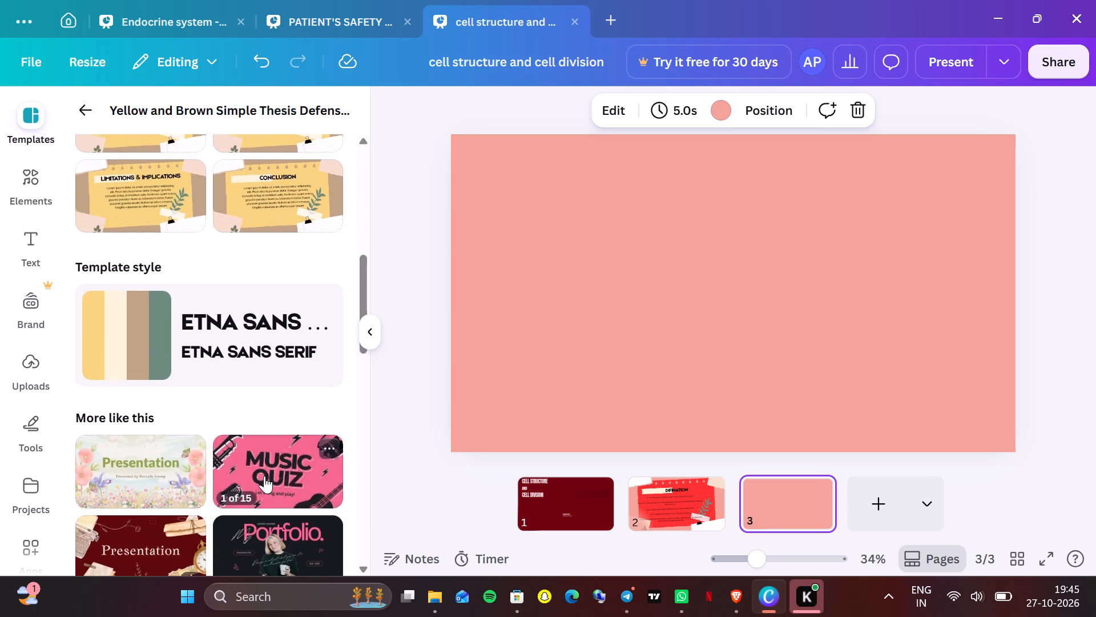
scroll(264, 476, "up", 1)
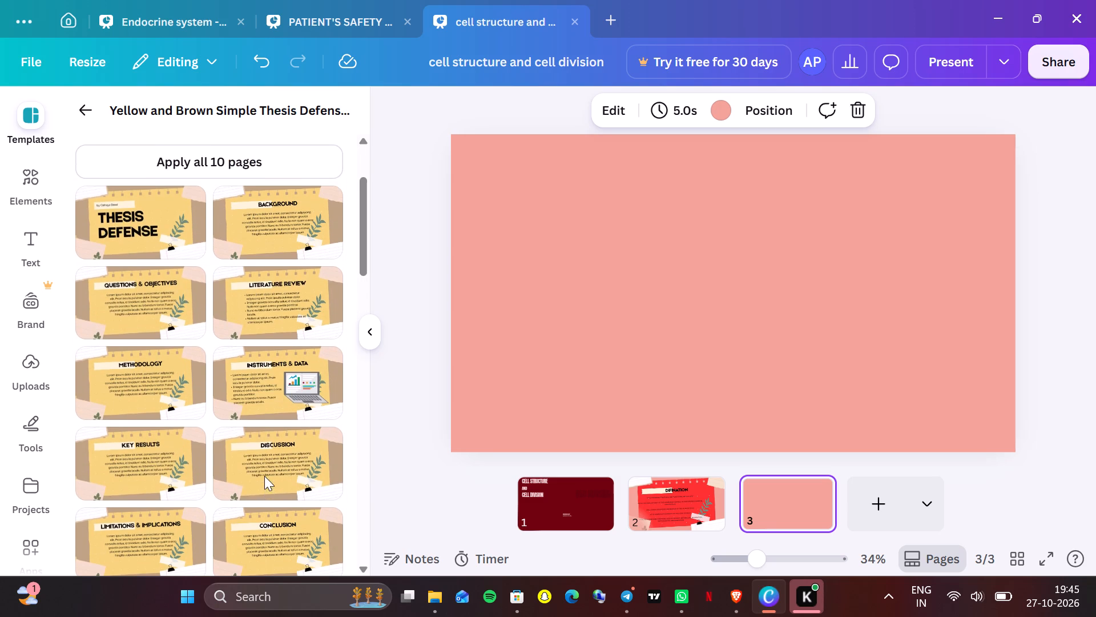
left_click(92, 95)
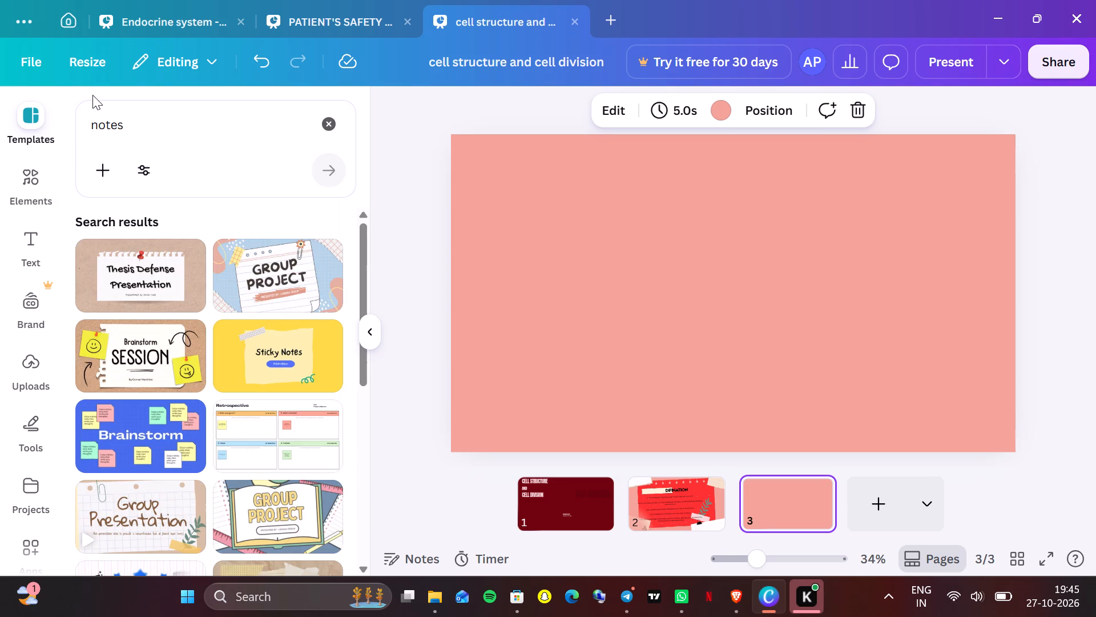
left_click(254, 452)
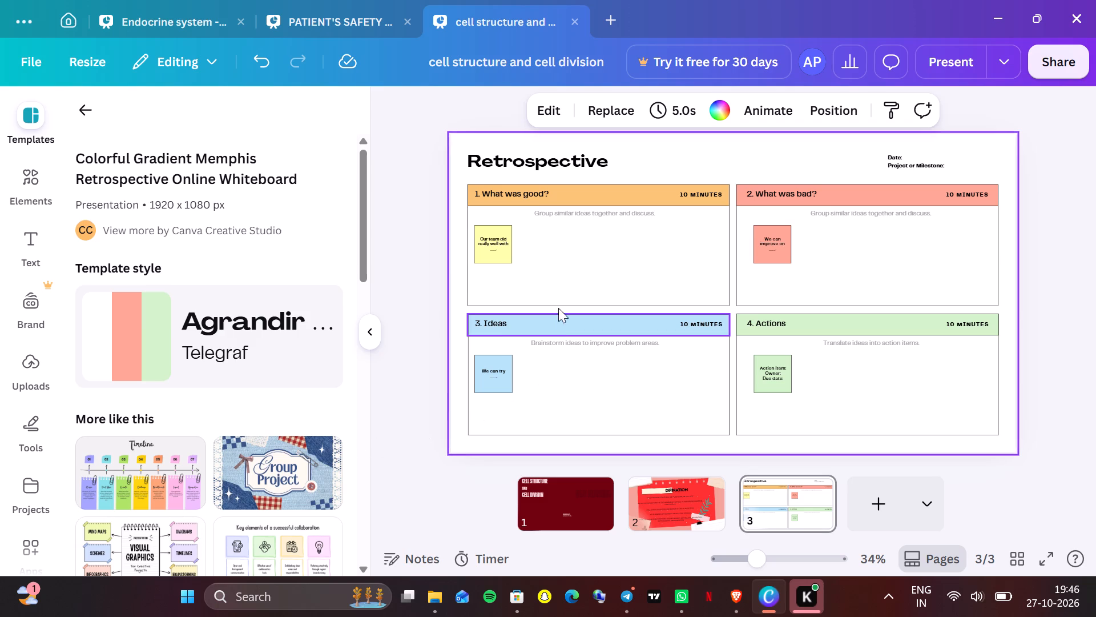
Replace the "Retrospective" title with "TYPES OF CELLS ." and widen its text box so it fits on one line.
left_click(544, 166)
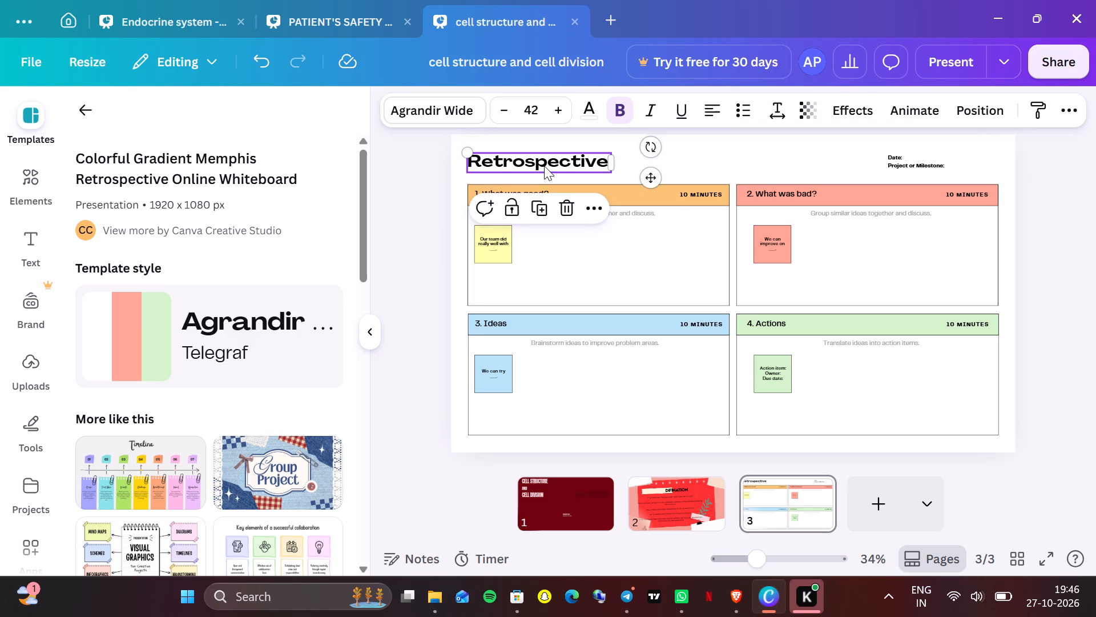
double_click(544, 166)
key("BackSpace")
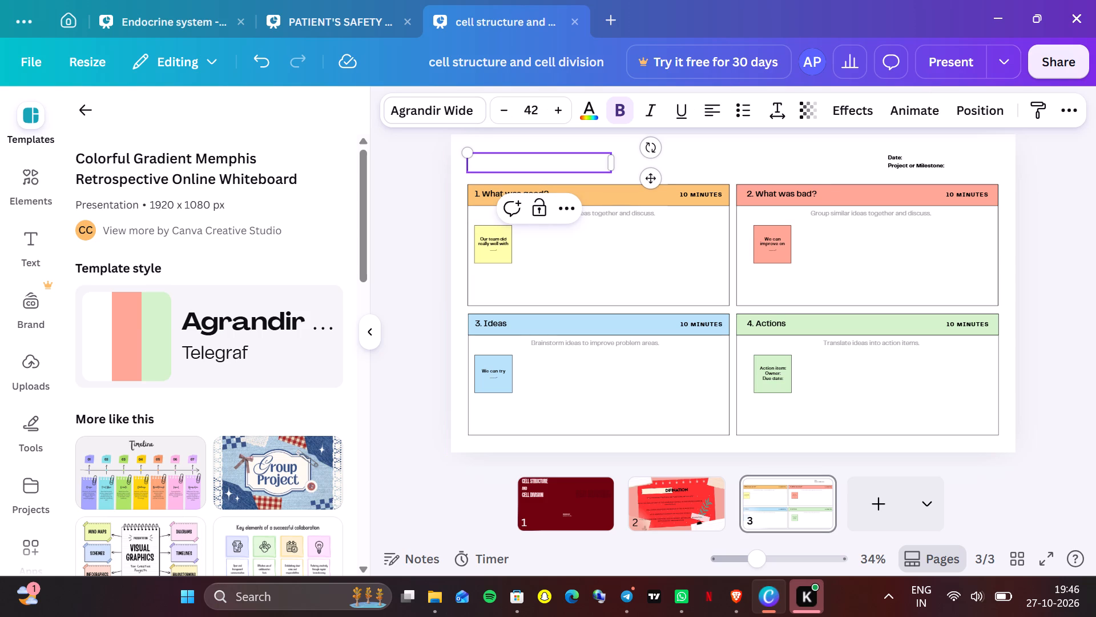
type("TYPES")
key("space")
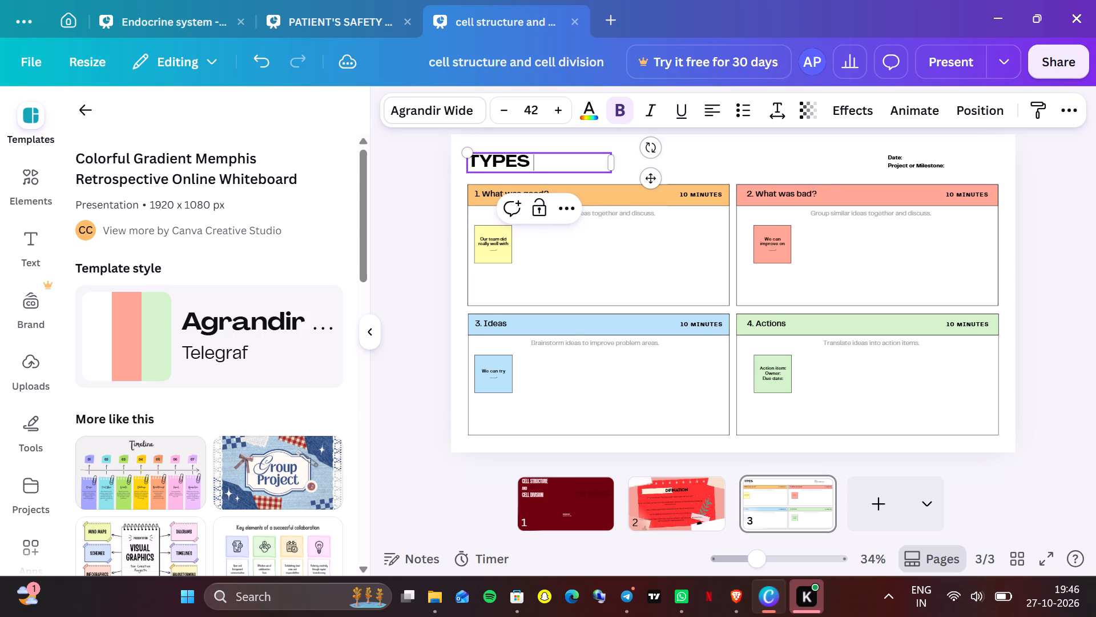
key("o")
type("F")
key("space")
type("CE")
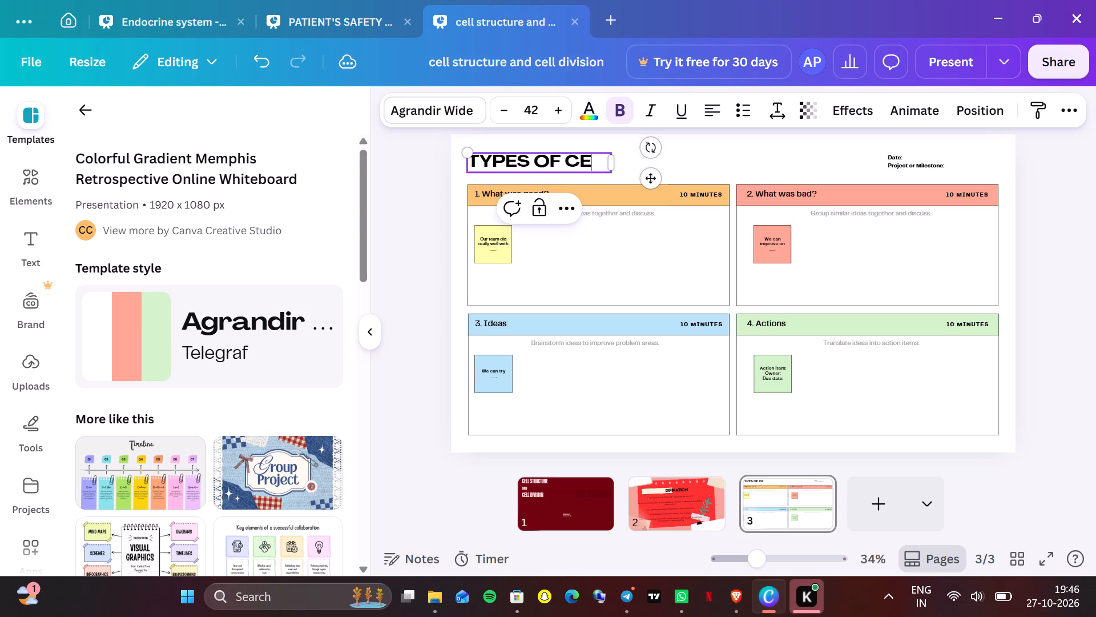
type("LLS")
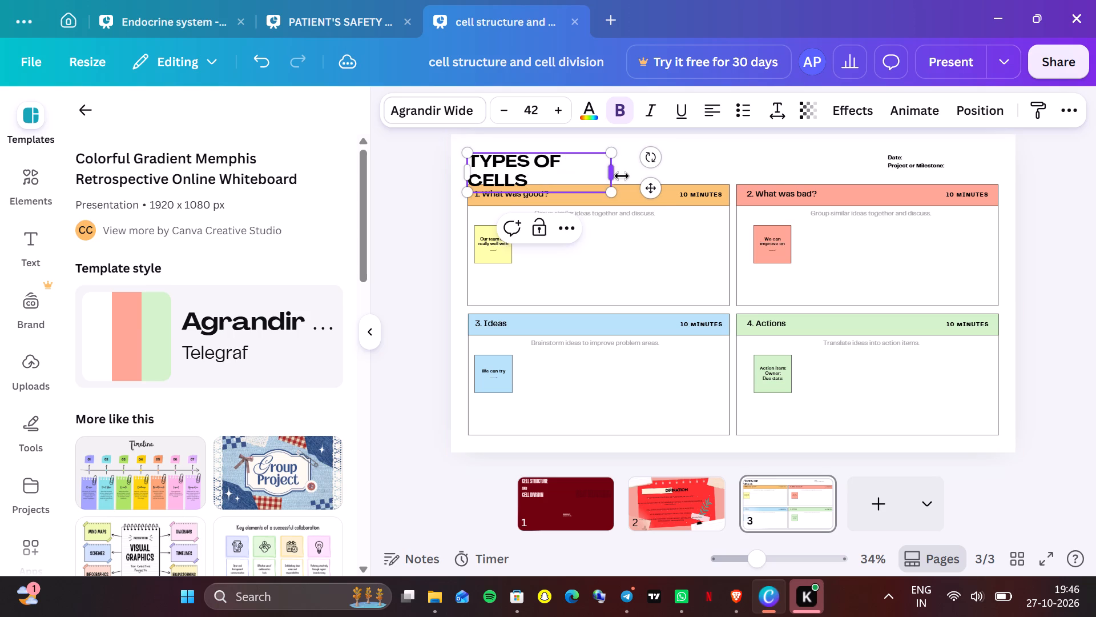
left_click_drag(622, 178, 678, 177)
key("space")
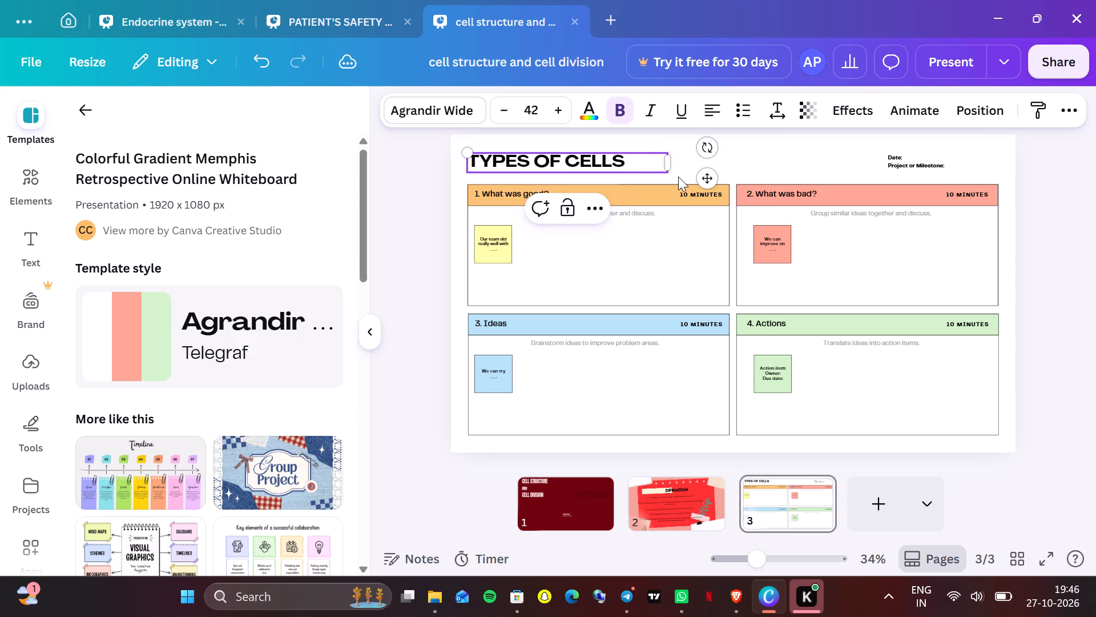
key("period")
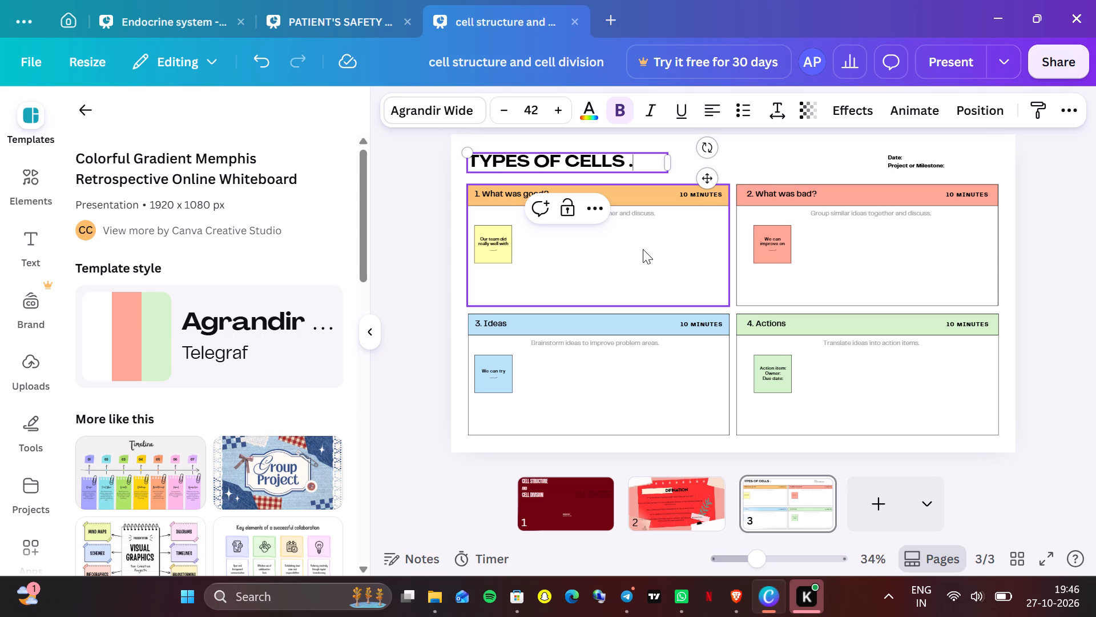
Replace the orange box's "1. What was good?" heading with the numbered heading "1. PROKARYOTIC CELLS .".
left_click(637, 247)
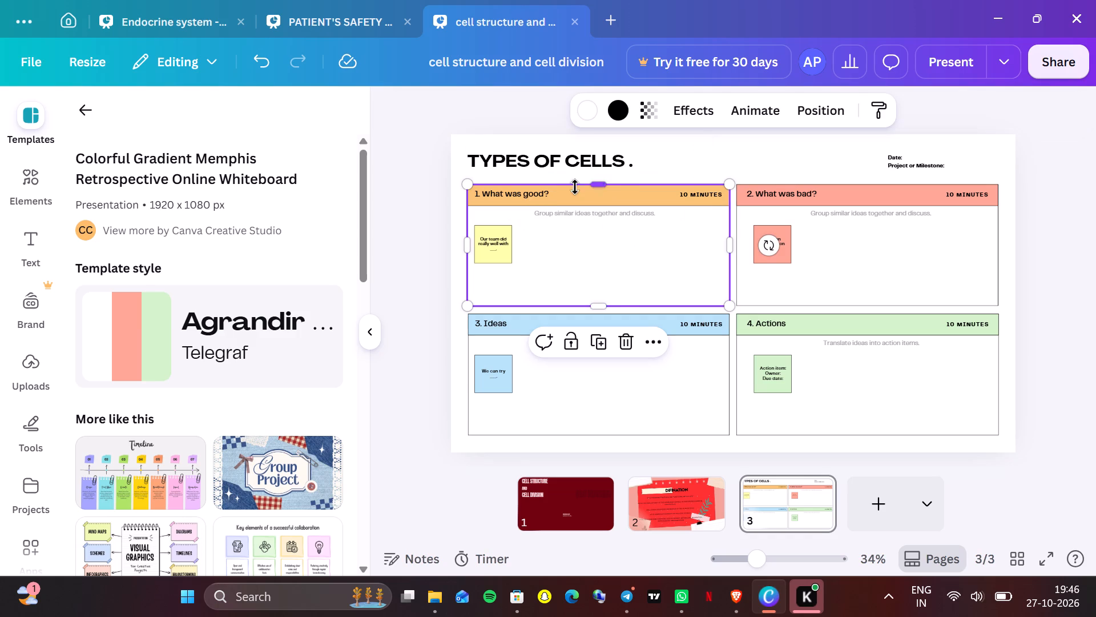
left_click(547, 198)
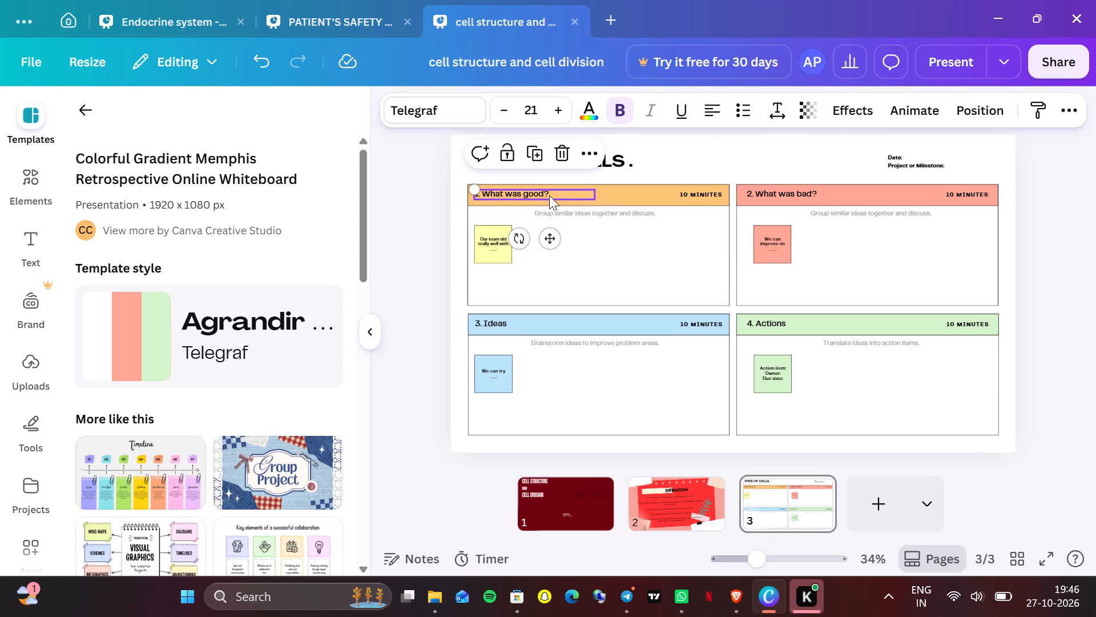
double_click(554, 193)
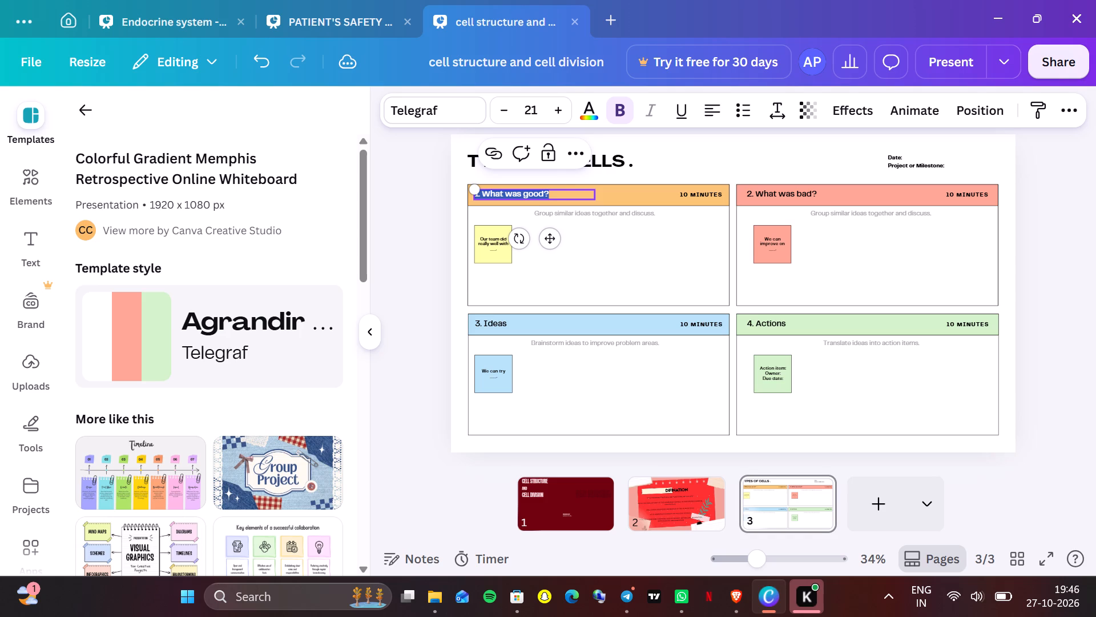
key("BackSpace")
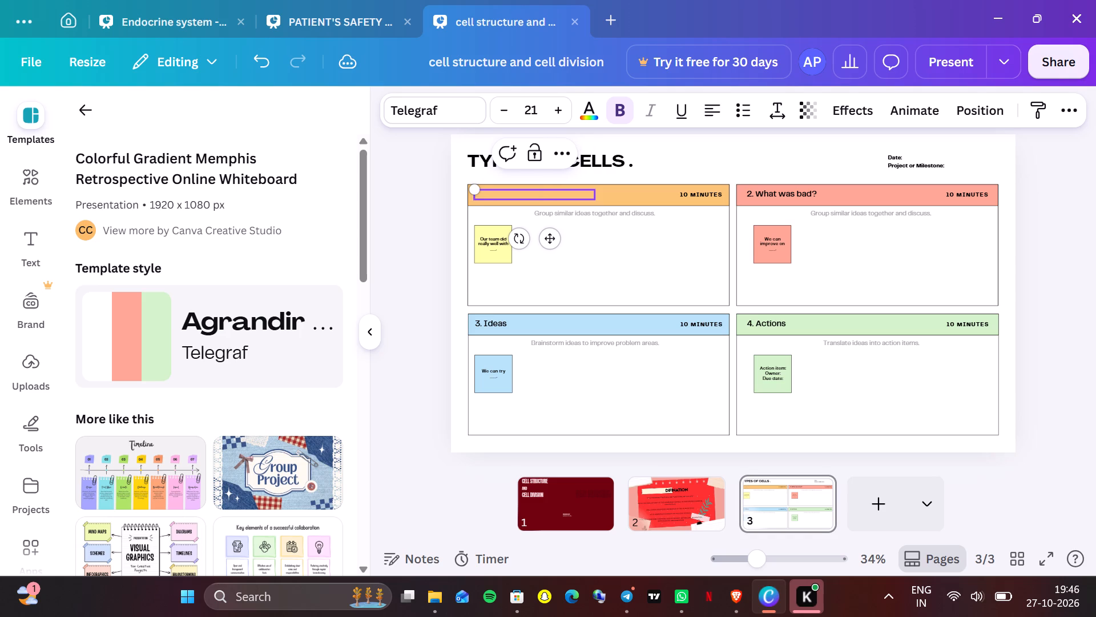
key("1")
type(".")
key("space")
type("PR")
key("0")
key("BackSpace")
key("o")
type("KAR")
type("YOTIC")
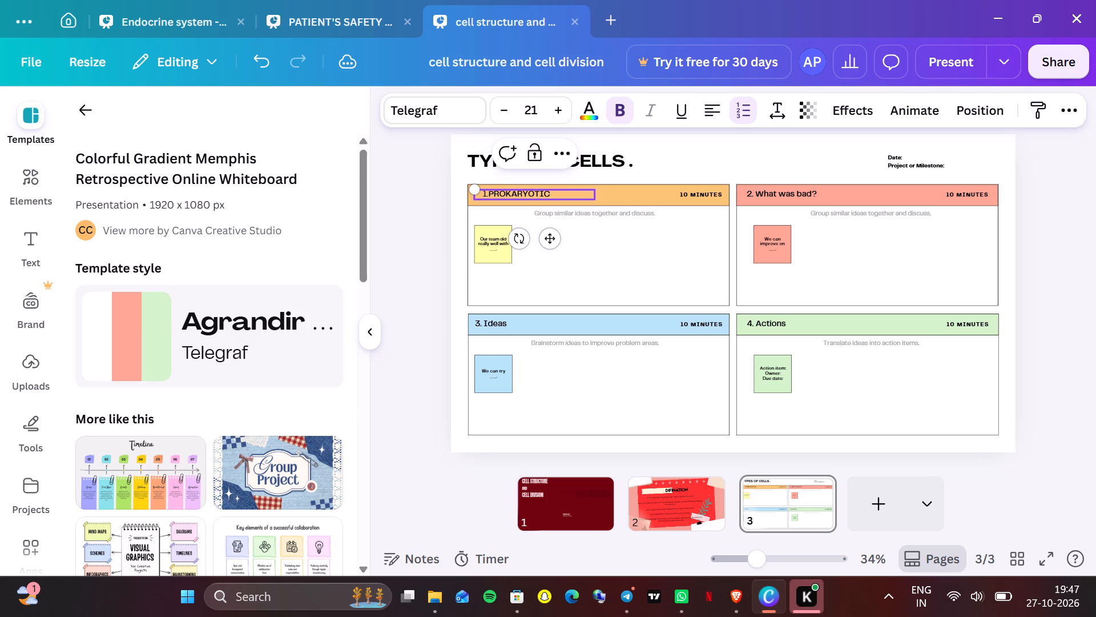
key("space")
type("CE")
type("LLS")
key("space")
key("period")
key("BackSpace")
key("period")
Increase the font size of the prokaryotic cells heading to 24.
left_click(555, 107)
left_click(555, 107)
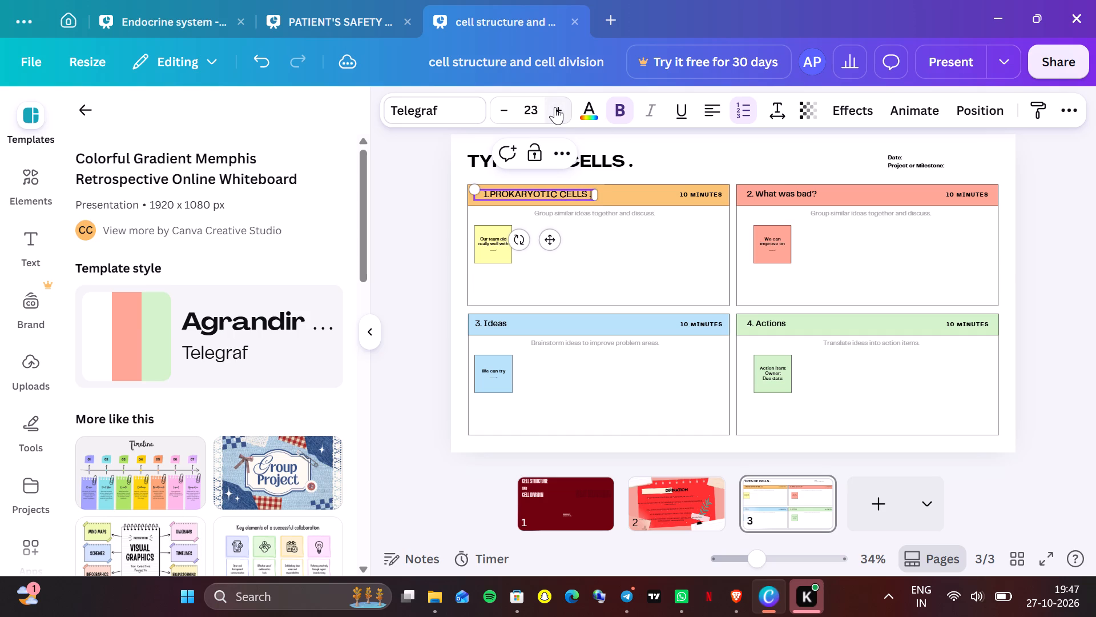
left_click(555, 107)
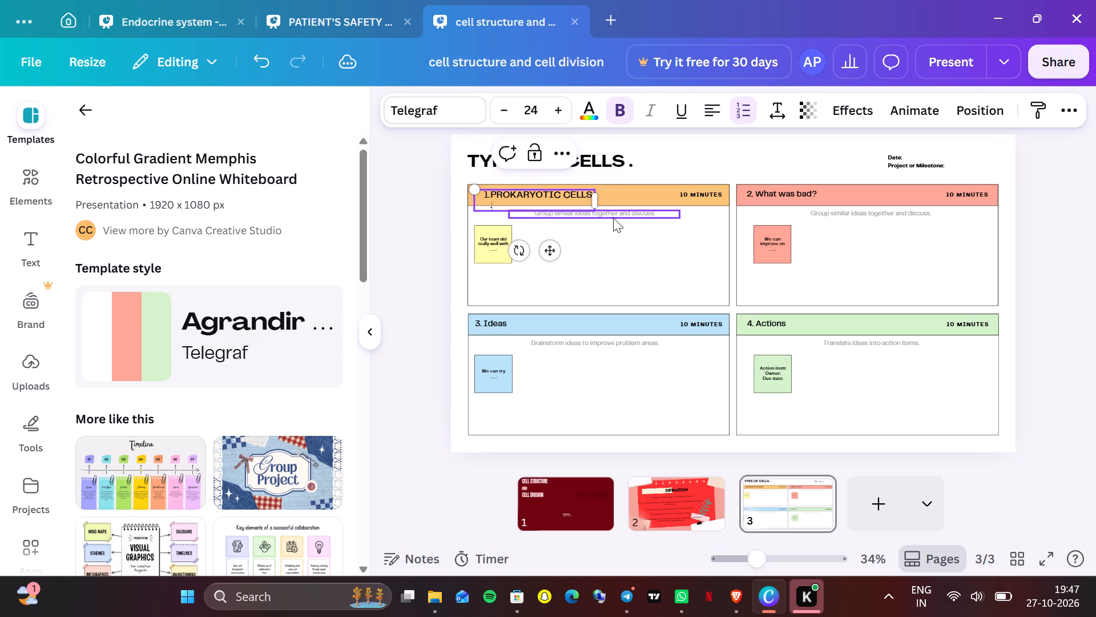
Delete the "10 MINUTES" label from the orange prokaryotic cells header.
left_click(694, 191)
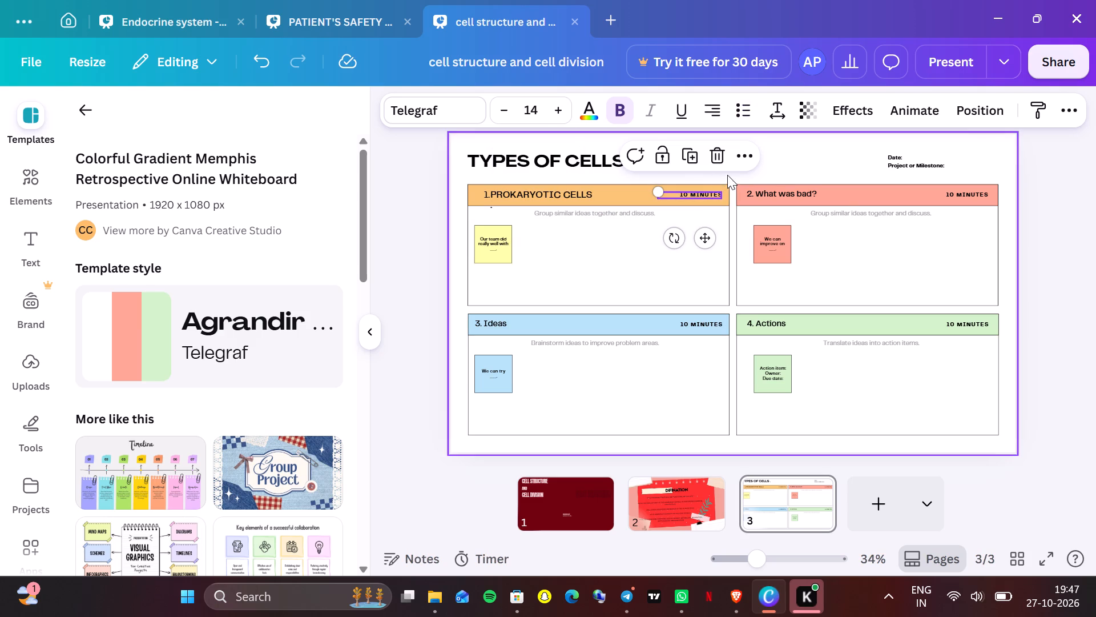
left_click(719, 157)
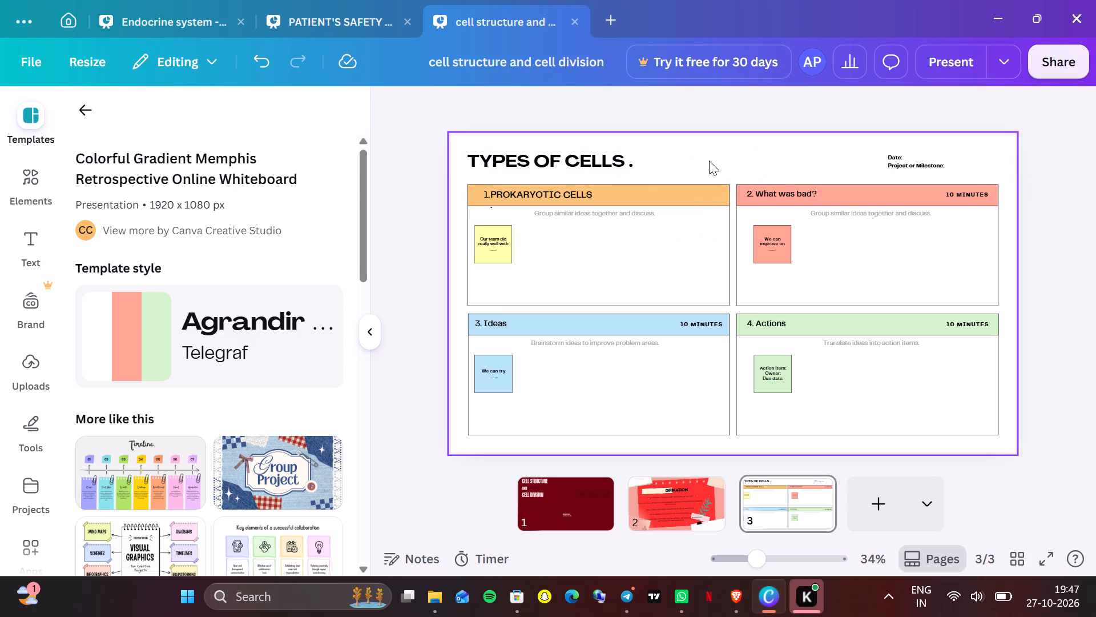
Insert a space between the number "1." and "PROKARYOTIC CELLS" in the orange header's heading.
left_click(492, 187)
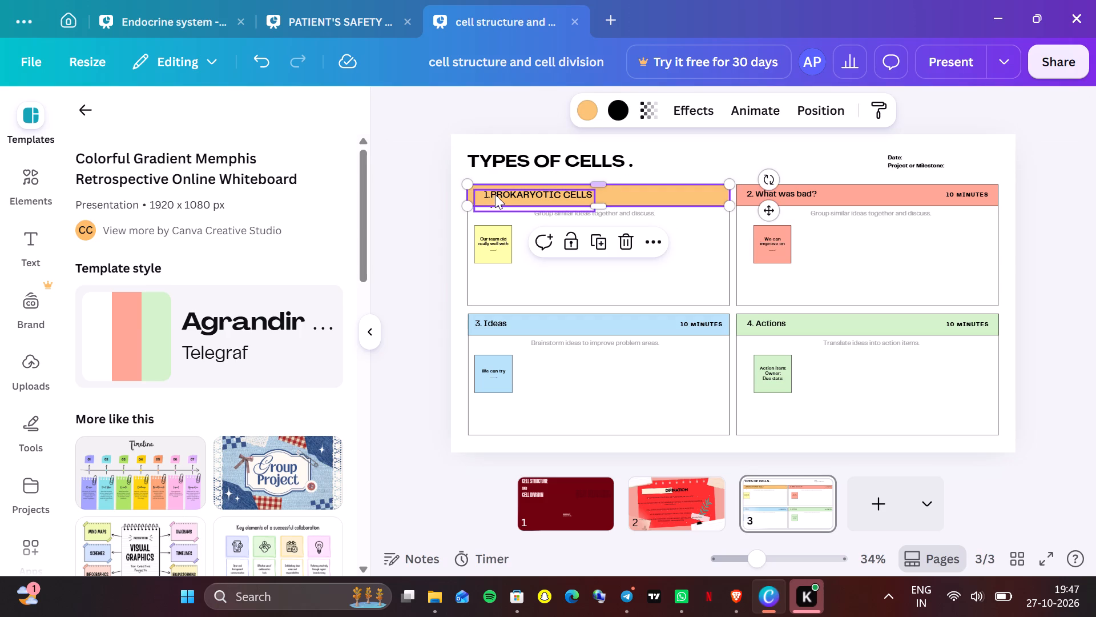
left_click(496, 195)
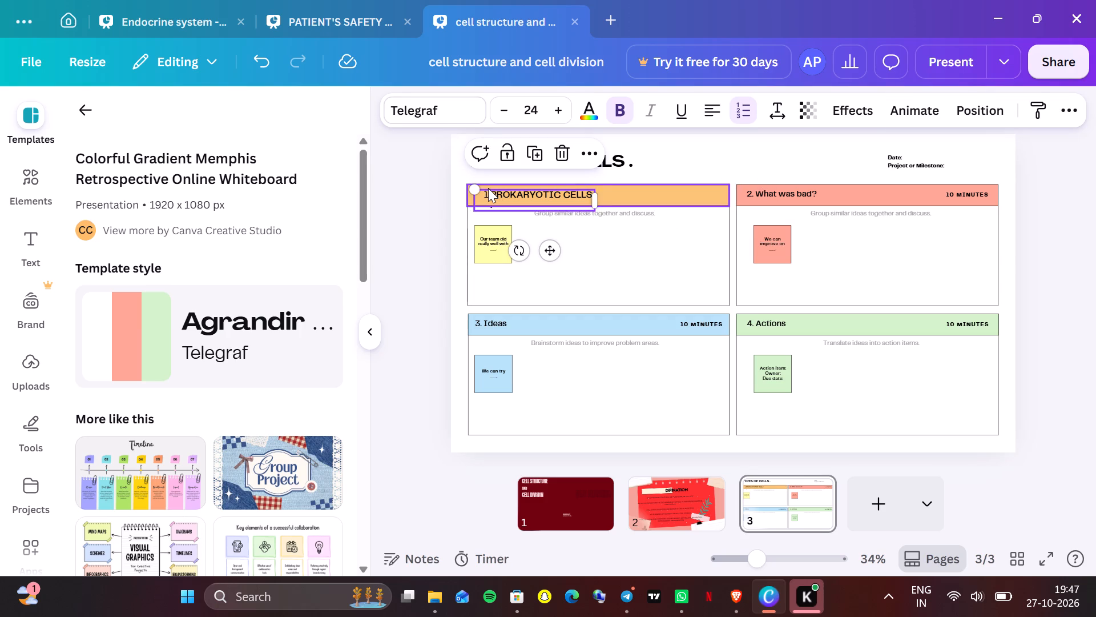
left_click(488, 188)
left_click(498, 198)
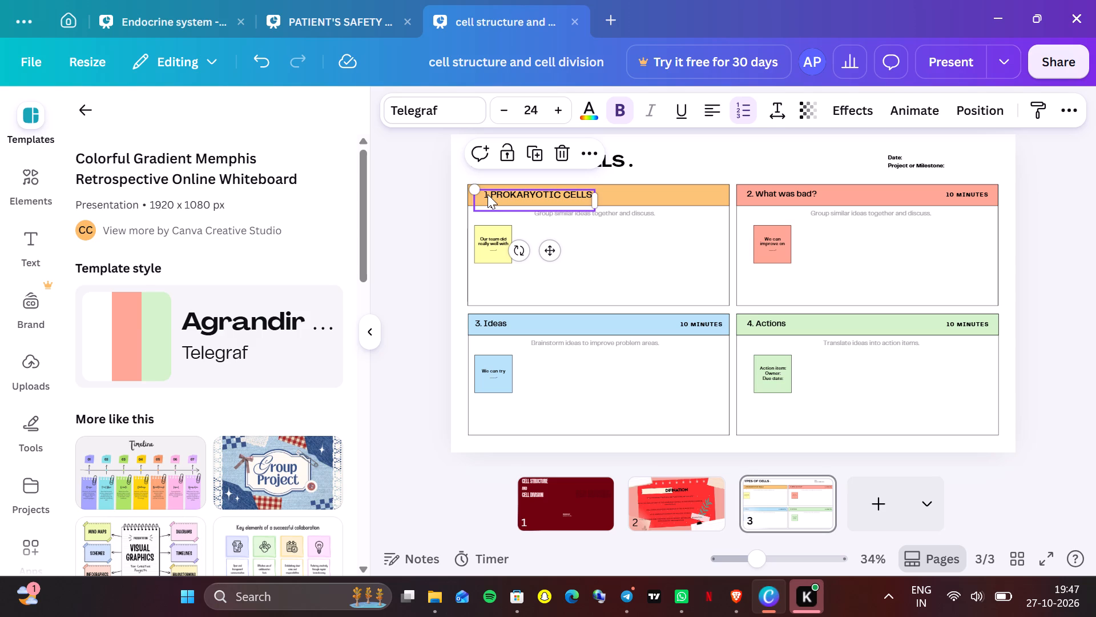
left_click(492, 192)
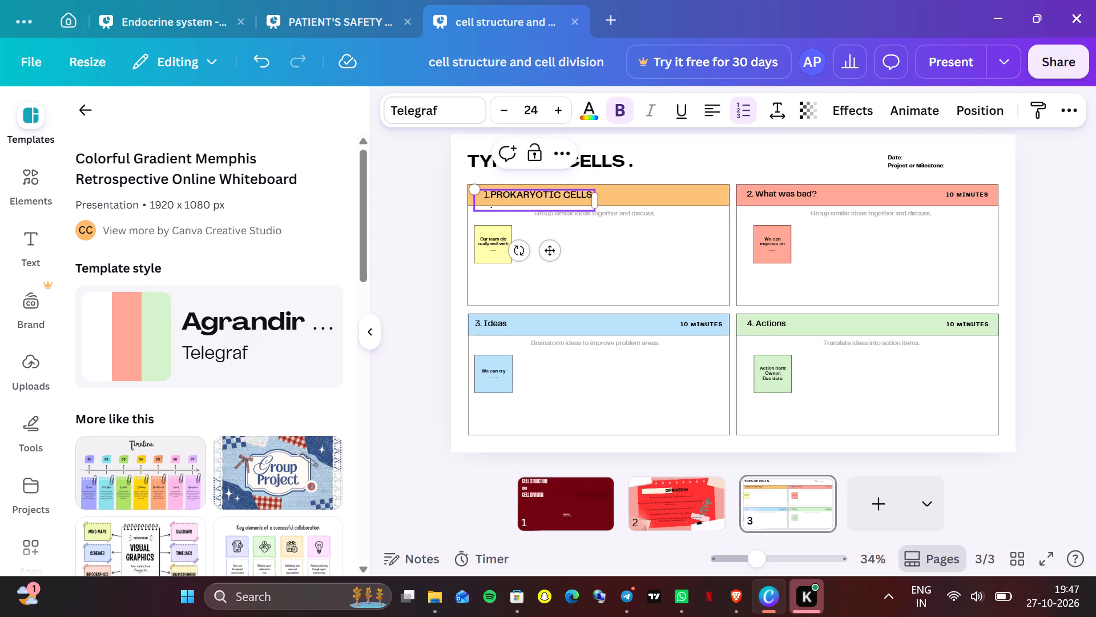
key("space")
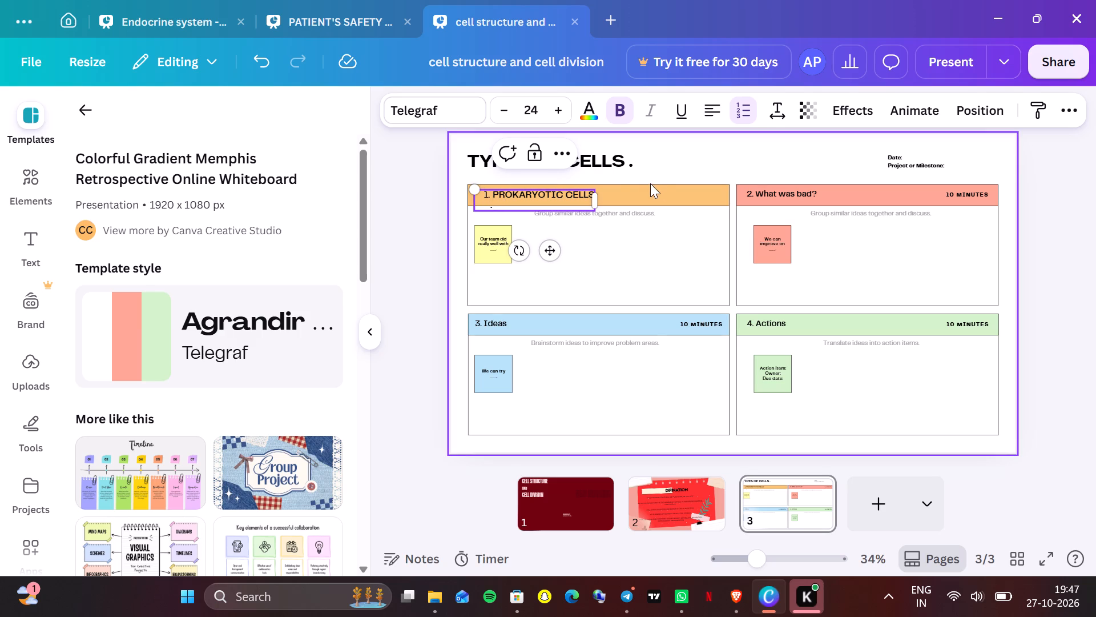
left_click(648, 185)
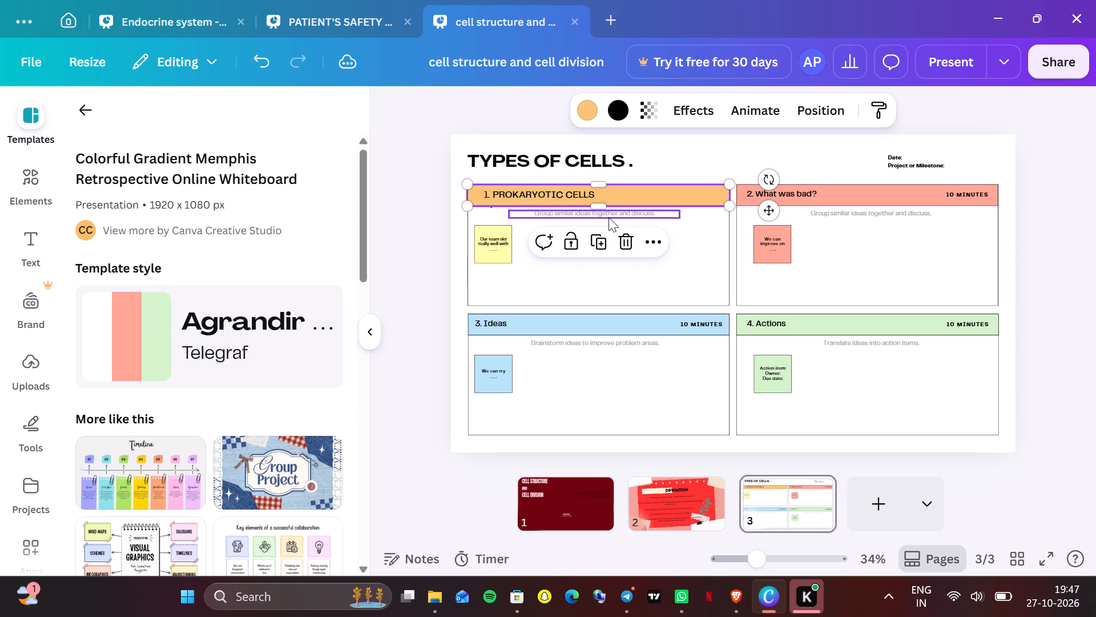
Delete the yellow "Our team did really well with" sticky note from the prokaryotic cells box.
left_click(501, 246)
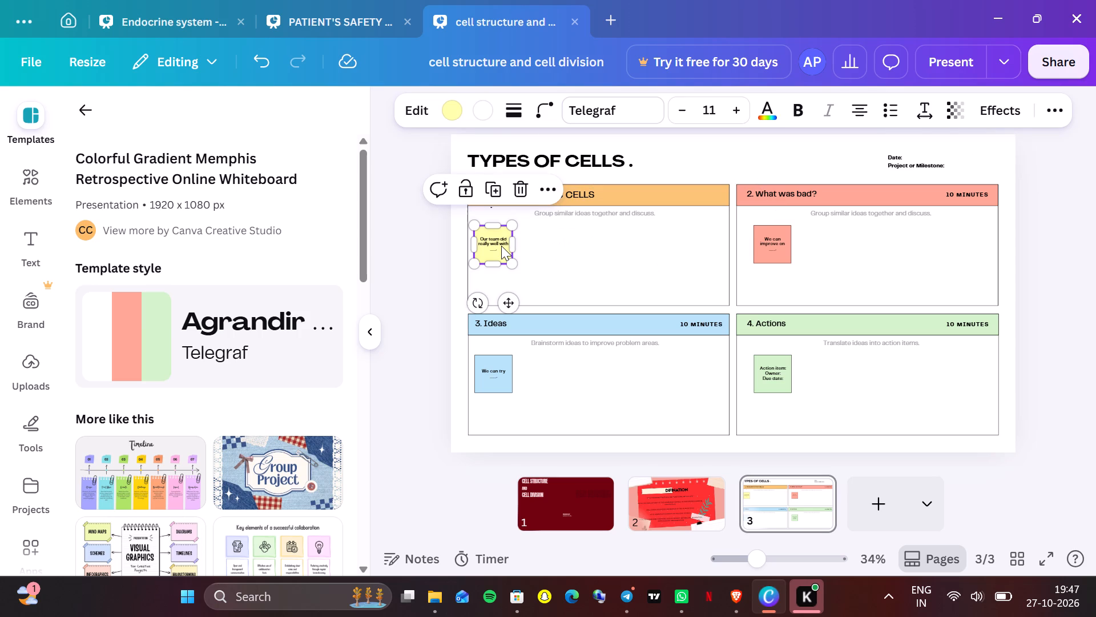
left_click(517, 192)
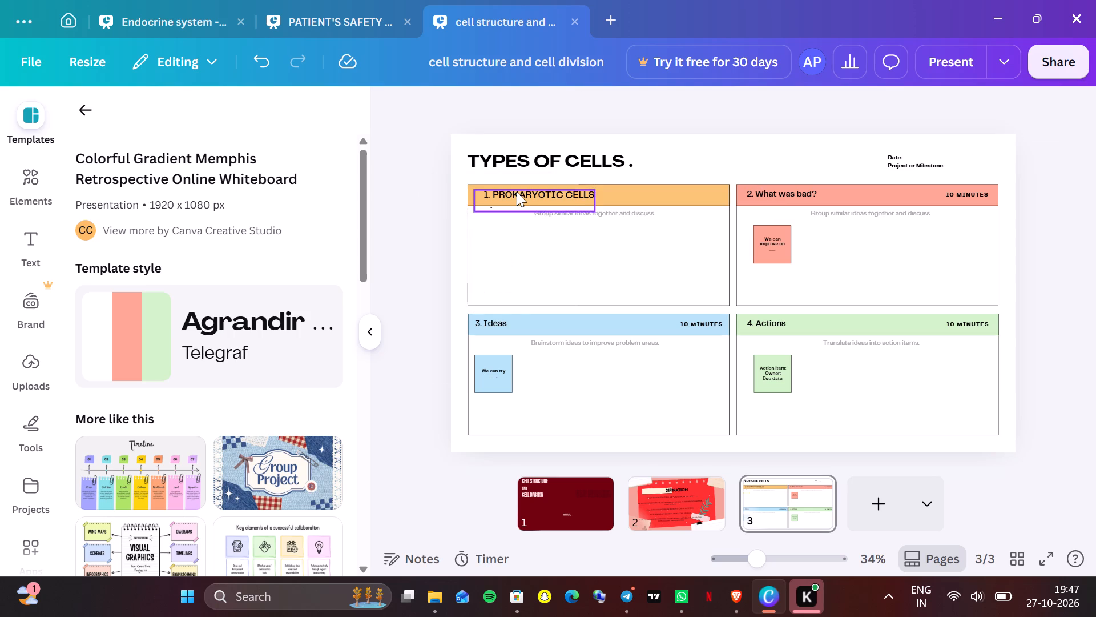
Clear the "Group similar ideas together and discuss." text in the prokaryotic cells box and set its text colour to black (#000000).
left_click(539, 214)
left_click(539, 214)
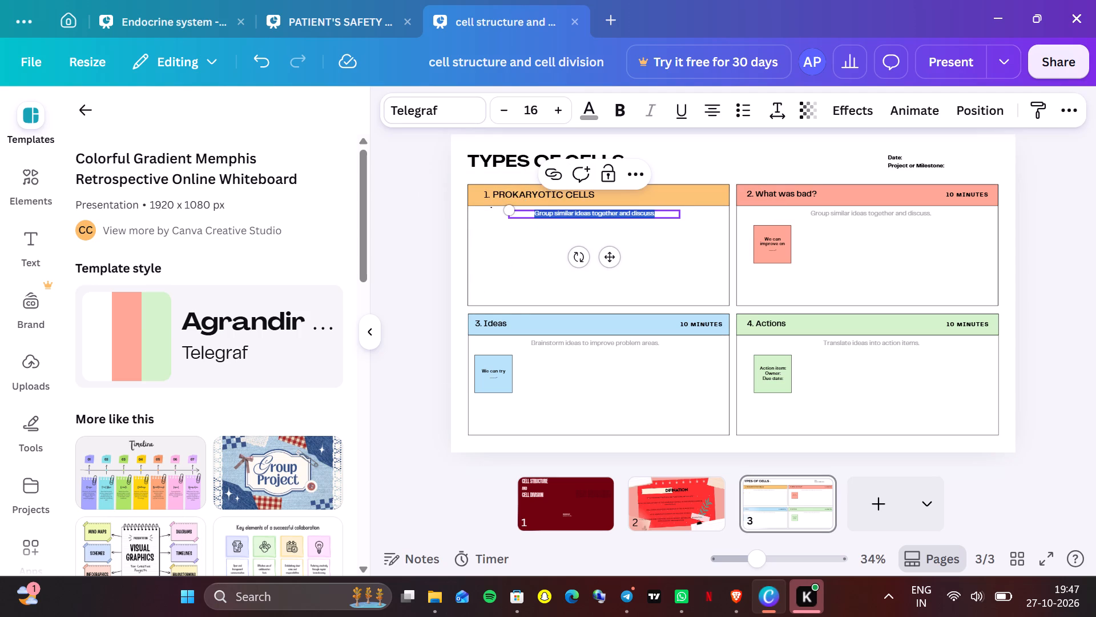
key("BackSpace")
left_click(593, 114)
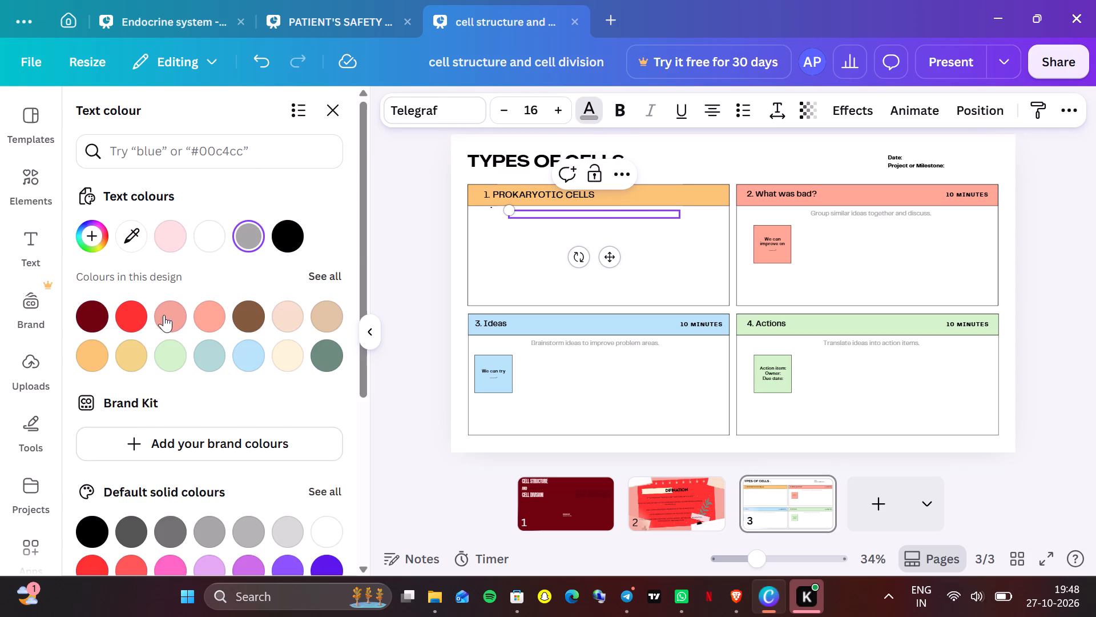
left_click(287, 231)
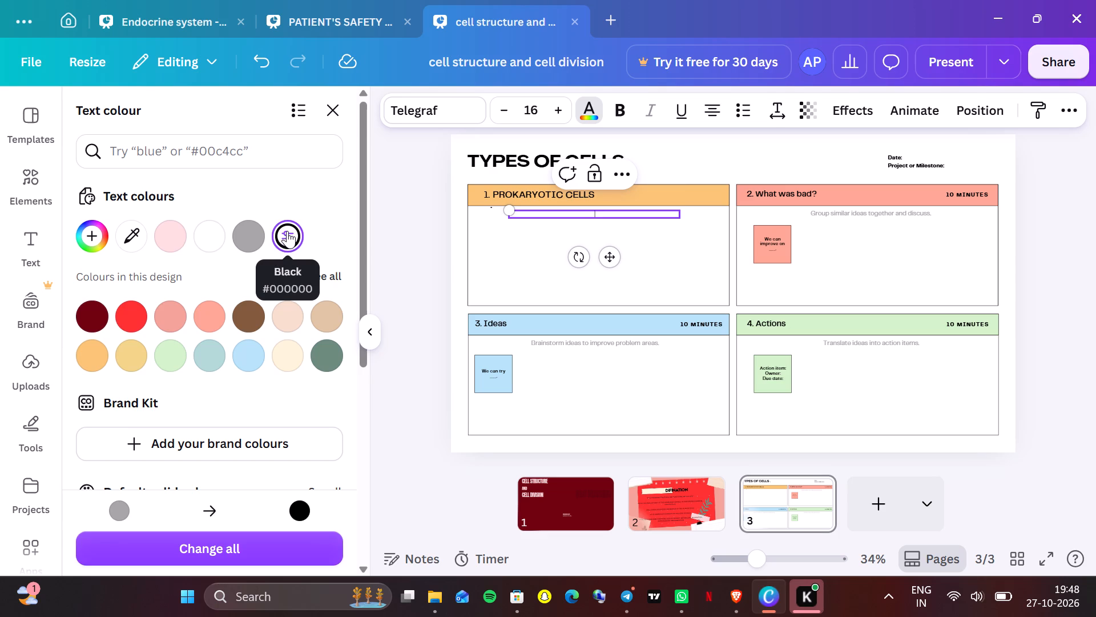
Enter "# THIS CELLS DO NOT HAVE A TRUE NUCLEUS ." as the first point under the prokaryotic cells heading.
key("shift+numbersign")
key("space")
type("THIS")
key("space")
type("CELLS")
key("space")
type("DO")
key("space")
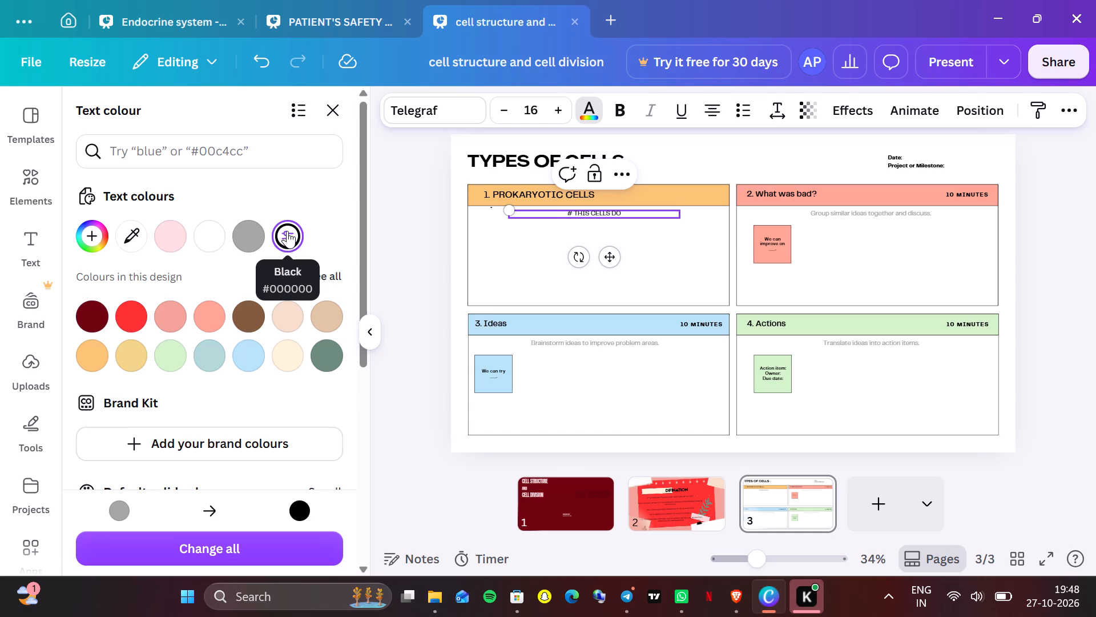
key("n")
type("OT")
key("space")
type("HAVE")
key("space")
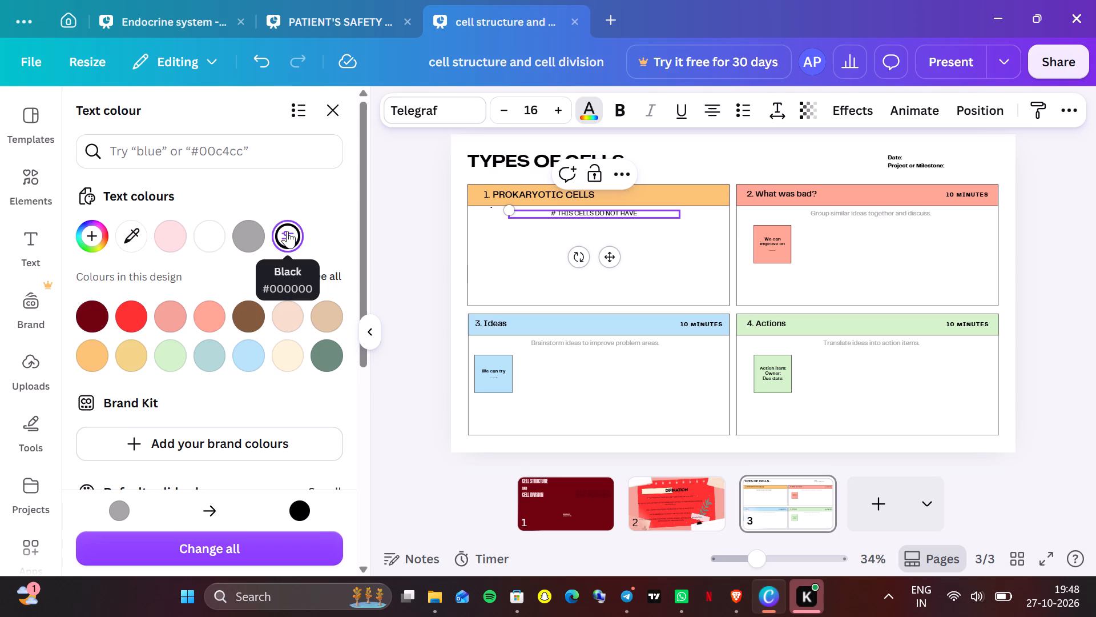
type("A")
key("space")
type("TRU")
key("space")
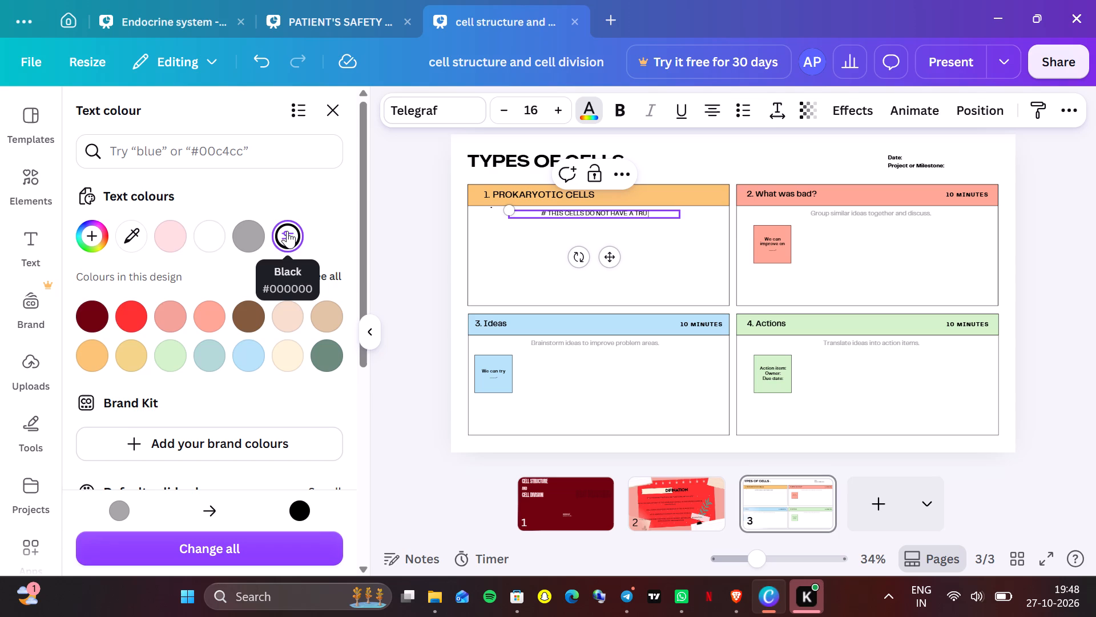
key("BackSpace")
type("E")
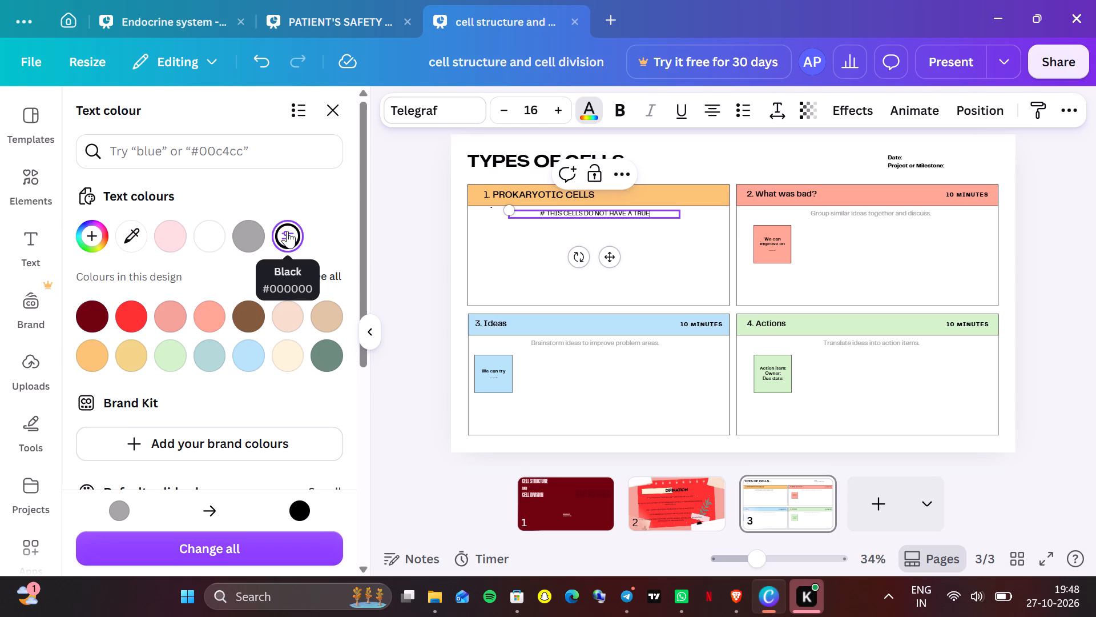
key("space")
type("NUCL")
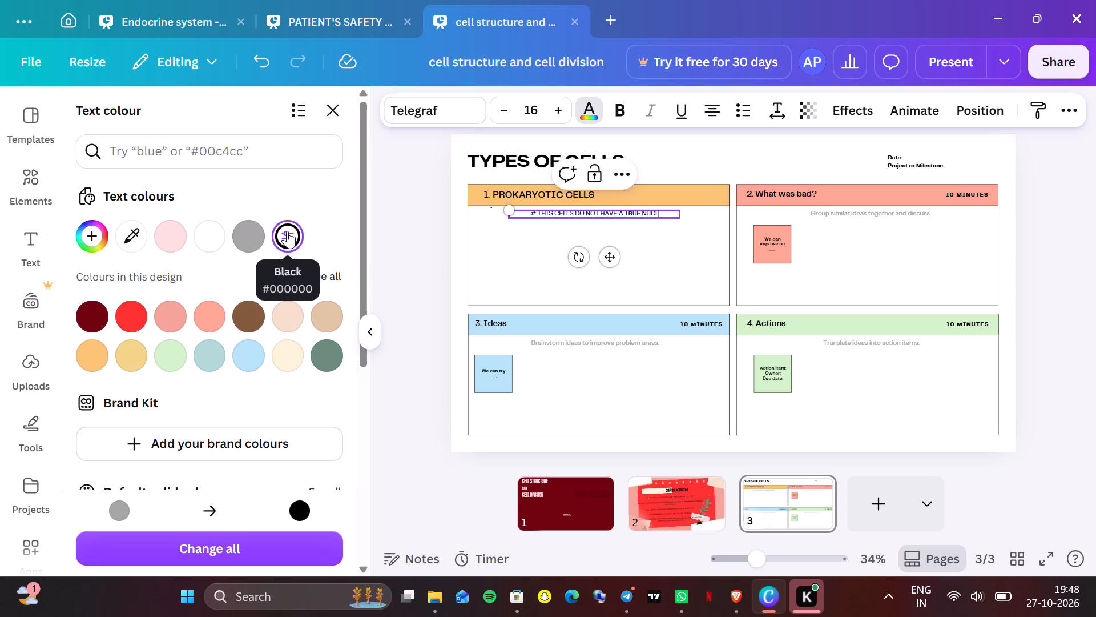
type("EUS")
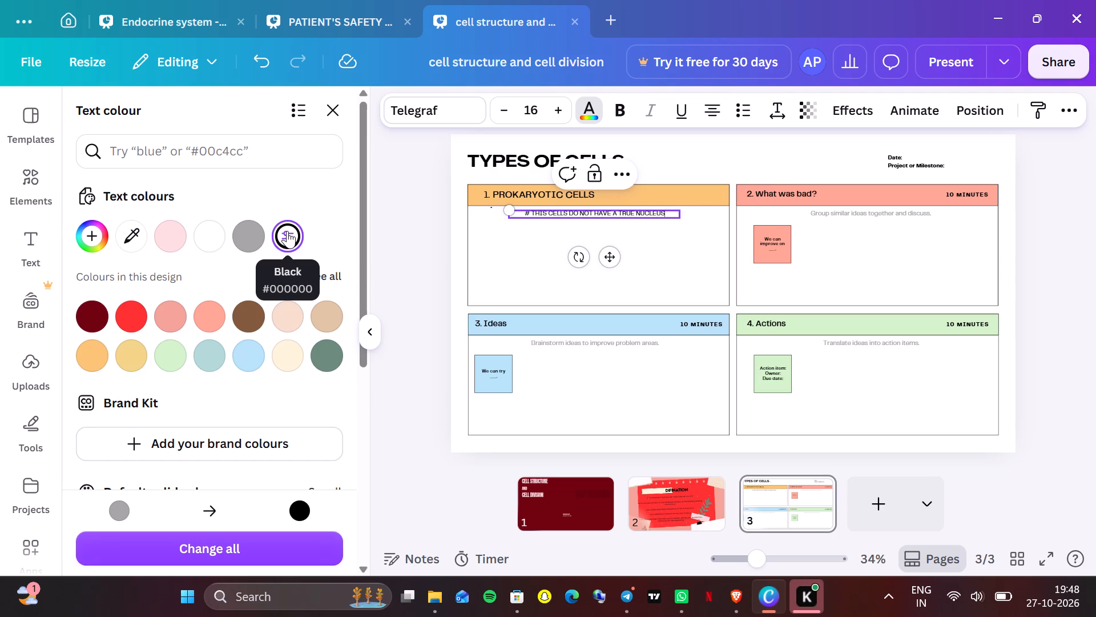
key("space")
type(".")
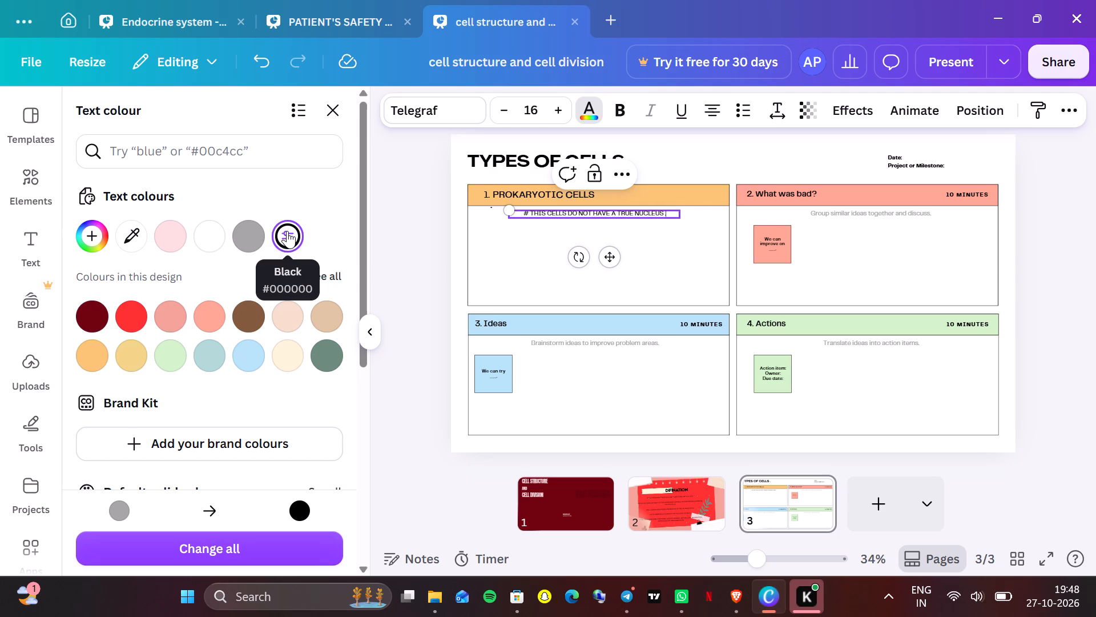
Start a second line under the nucleus point with a single "#" in black, removing the grey one.
key("Return")
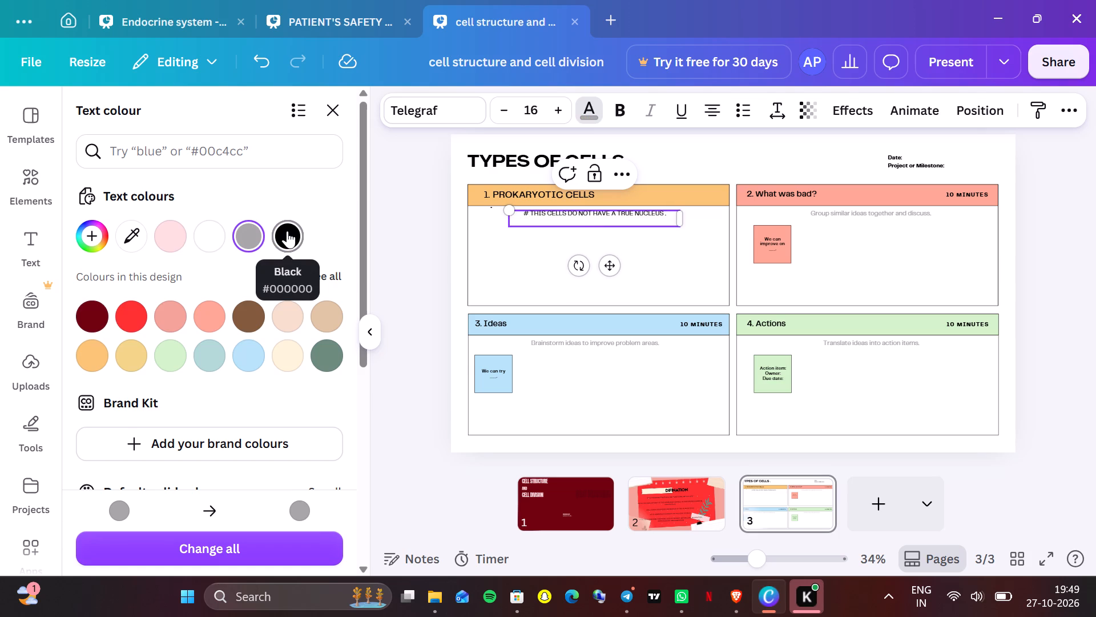
key("3")
key("BackSpace")
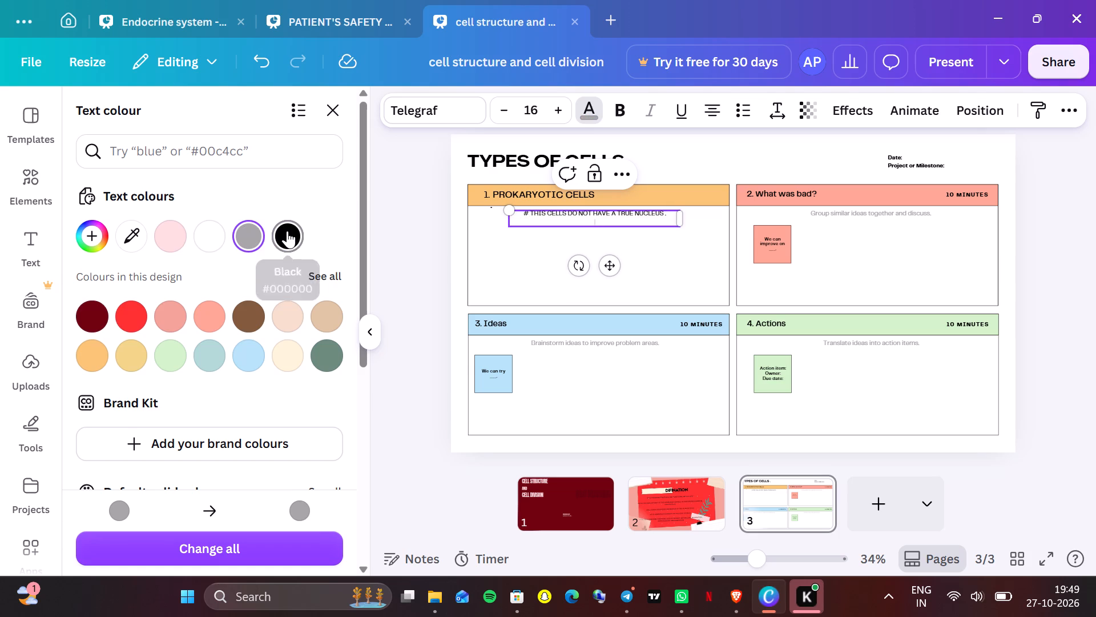
key("shift+numbersign")
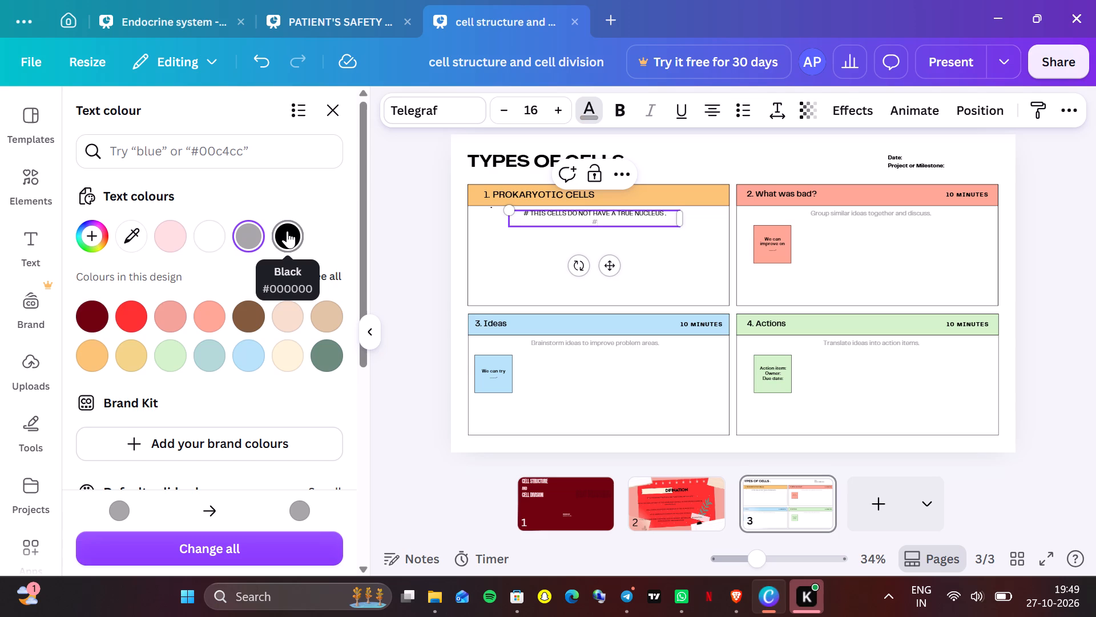
left_click(591, 101)
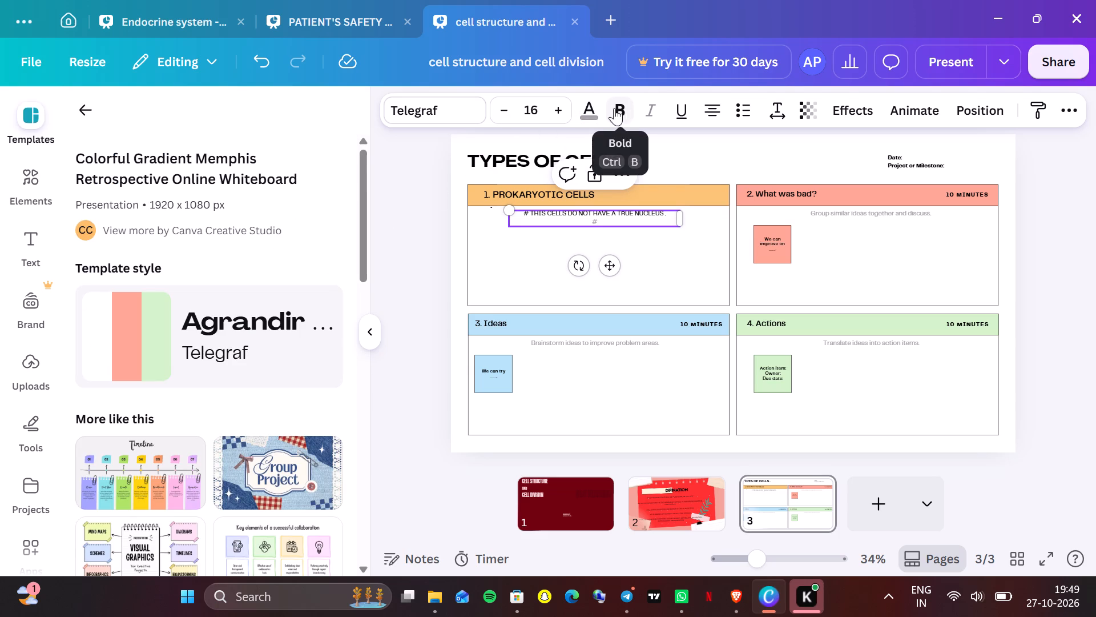
left_click(575, 108)
left_click(593, 114)
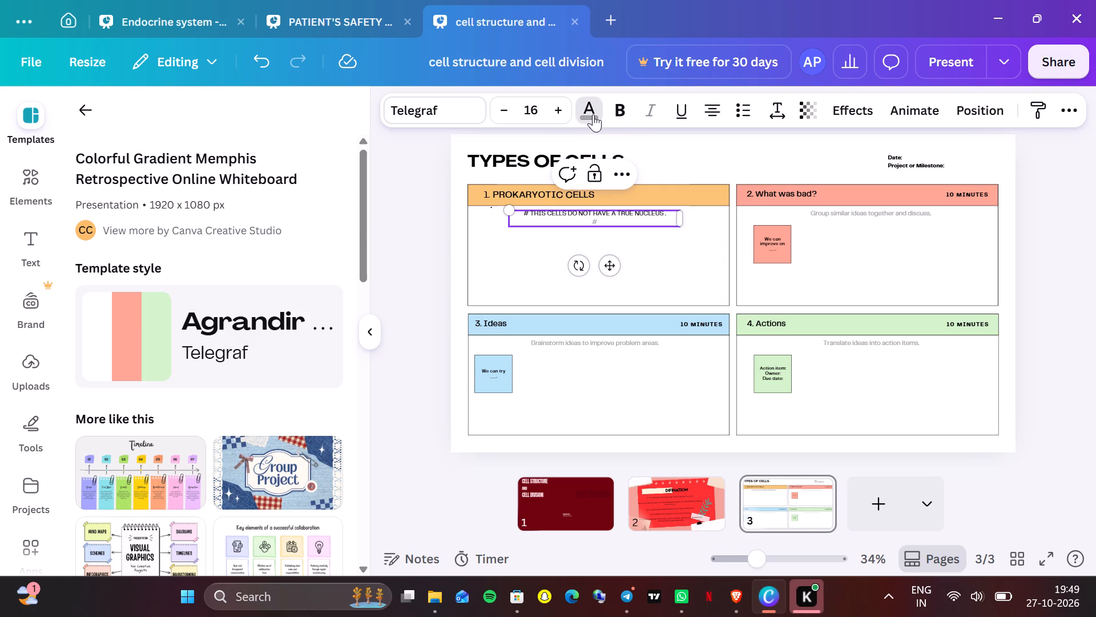
left_click(593, 114)
left_click(593, 114)
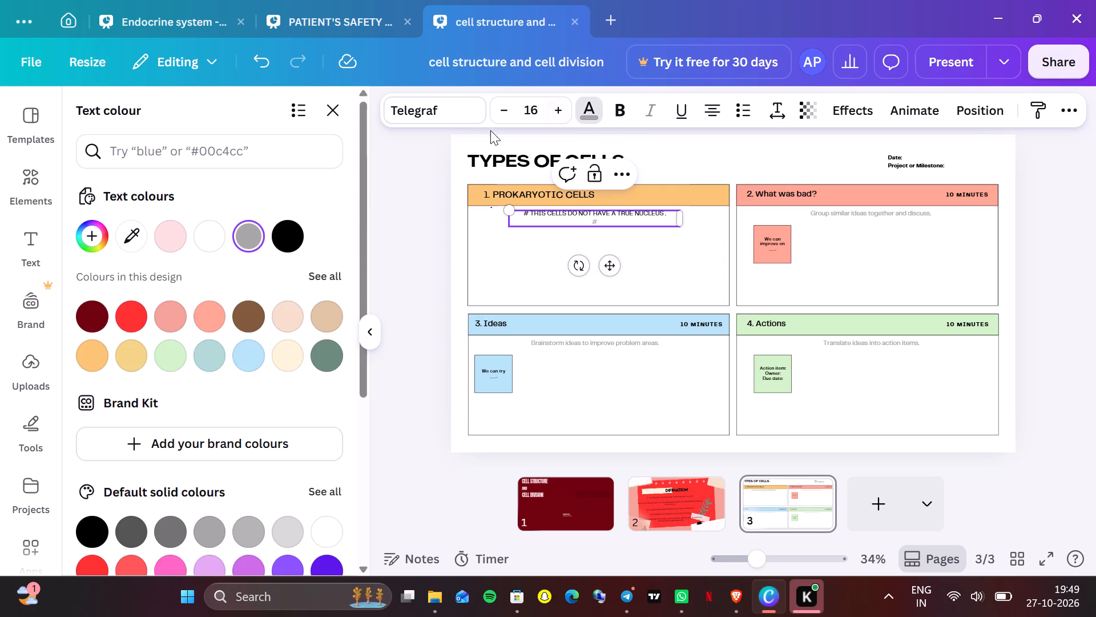
left_click(300, 238)
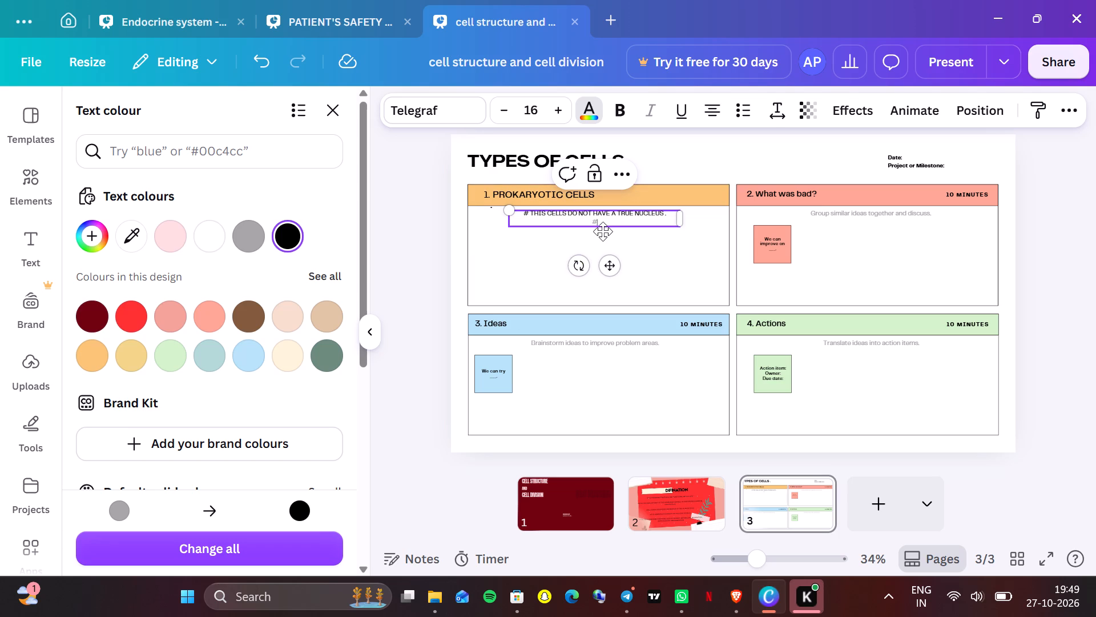
key("shift+numbersign")
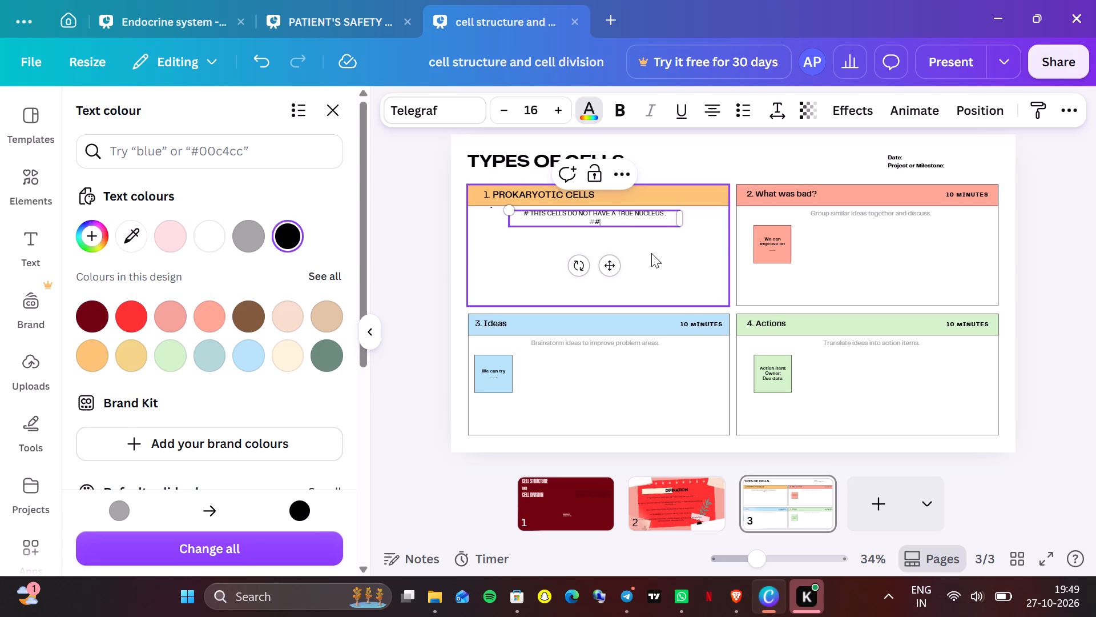
left_click(594, 225)
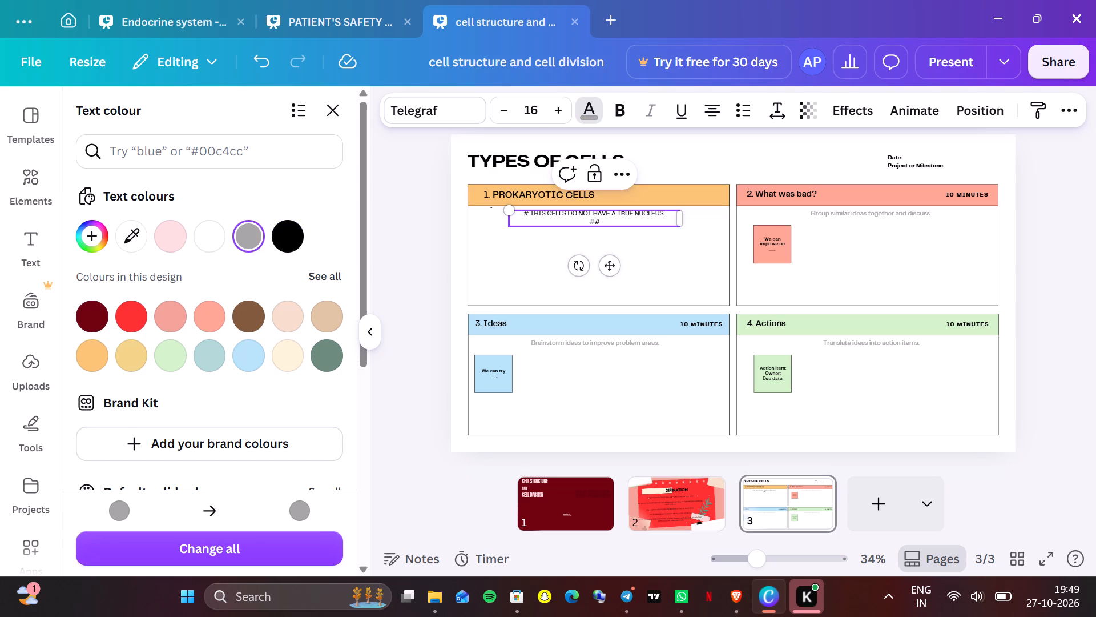
key("BackSpace")
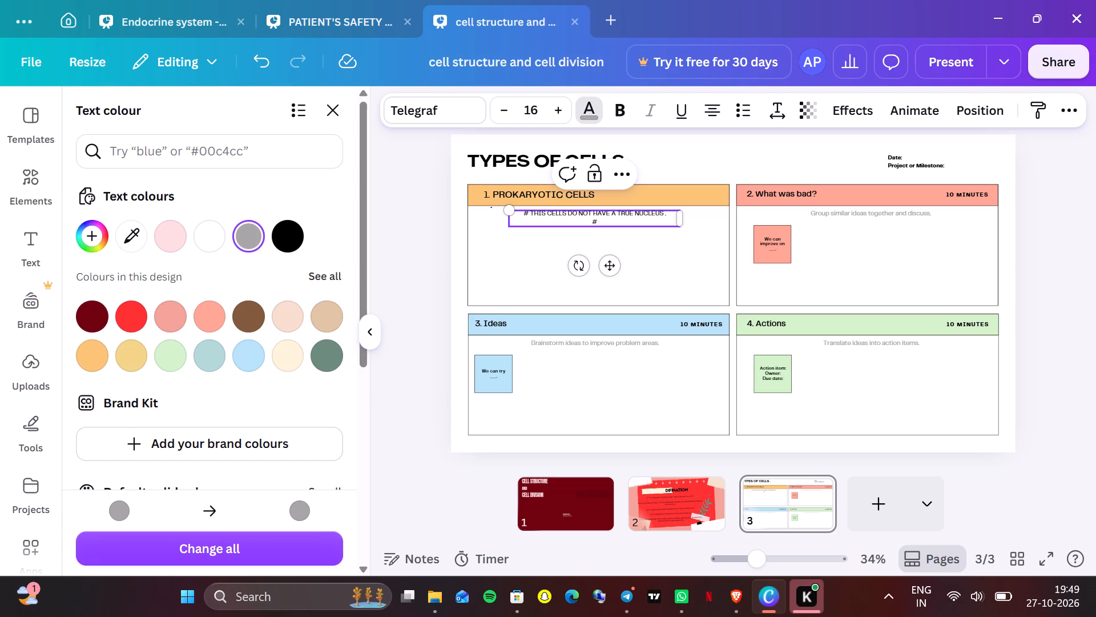
Complete the second point under the prokaryotic cells heading as "#NUCLEAR MATERIAL IS NOT ENCLOSED BY A NUCLEAR MEMBRANE.".
left_click(611, 219)
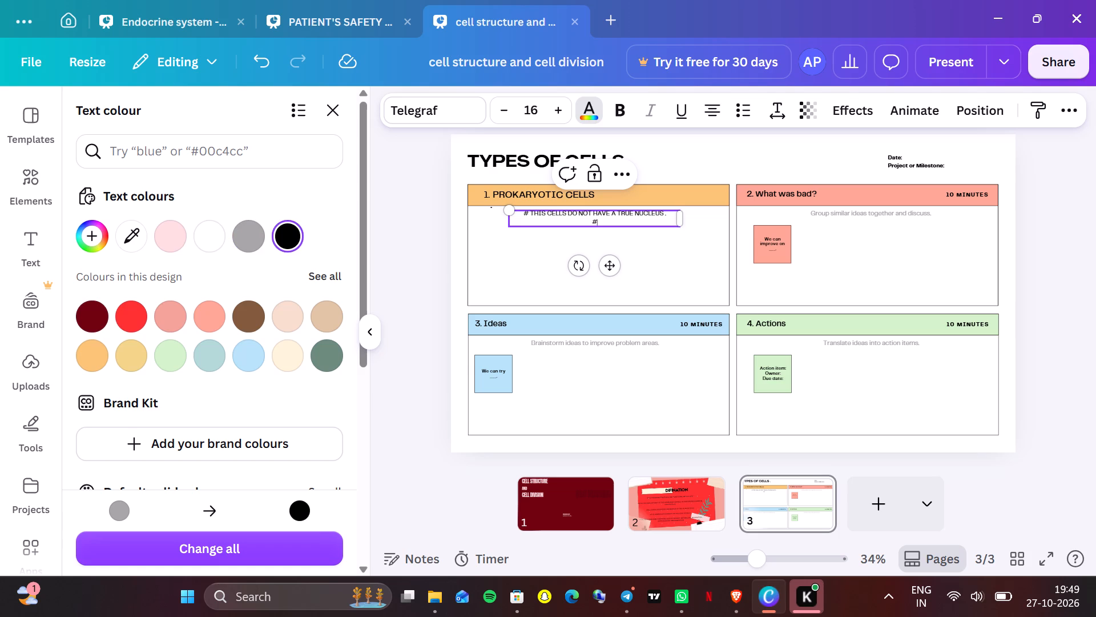
type("NUCLE")
key("a")
key("r")
key("space")
type("MAT")
type("ERIA")
type("L")
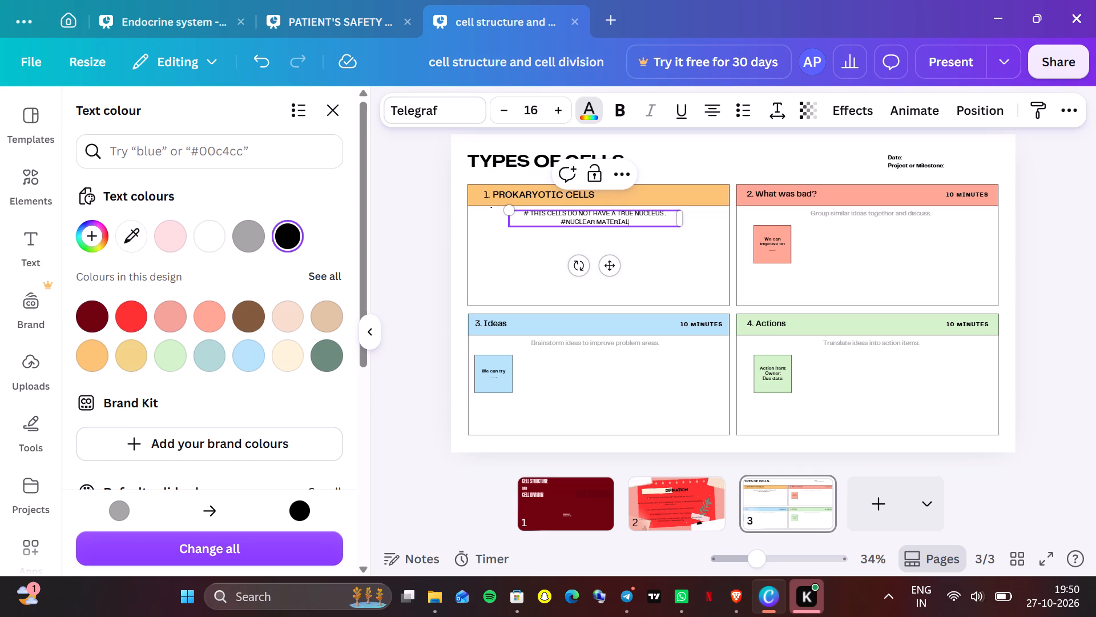
key("space")
type("IS")
key("space")
type("NOT")
key("space")
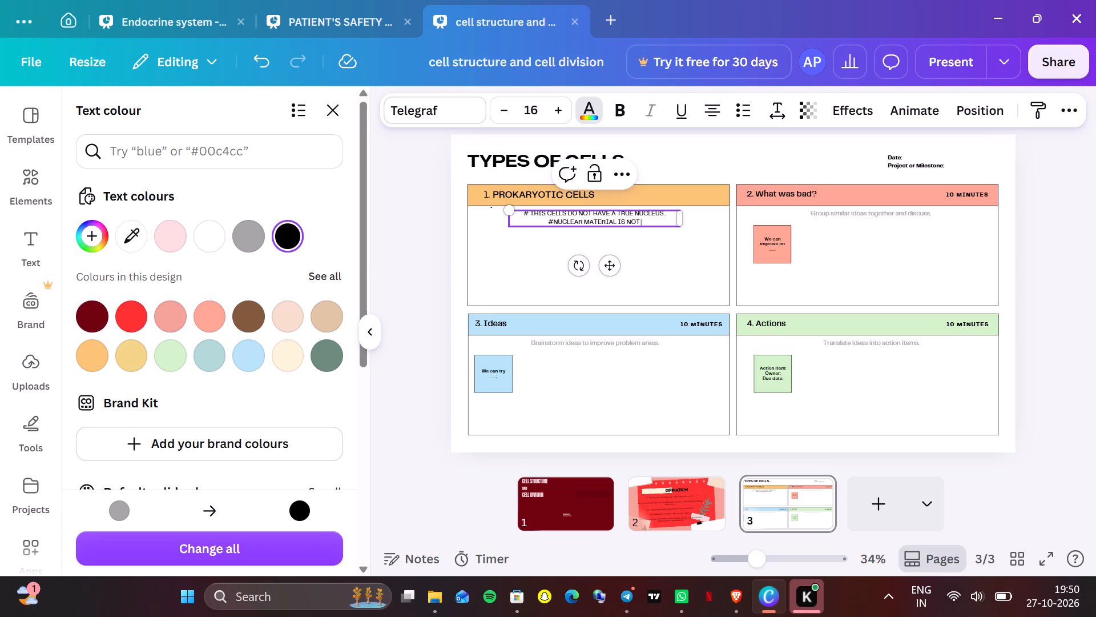
type("EN")
key("c")
type("LOSED")
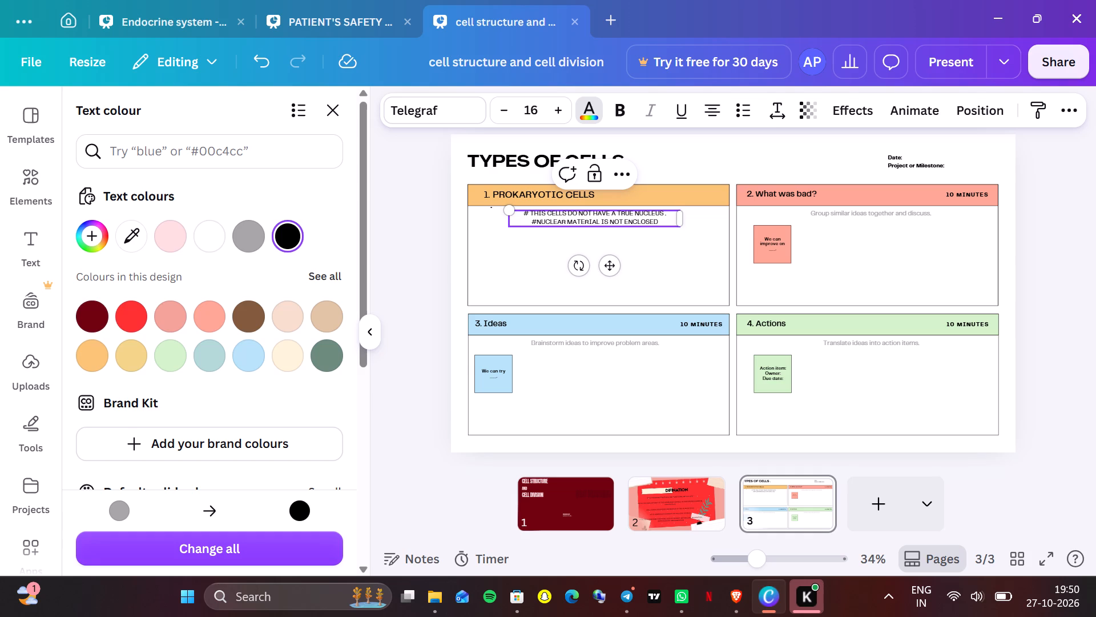
key("space")
type("BY")
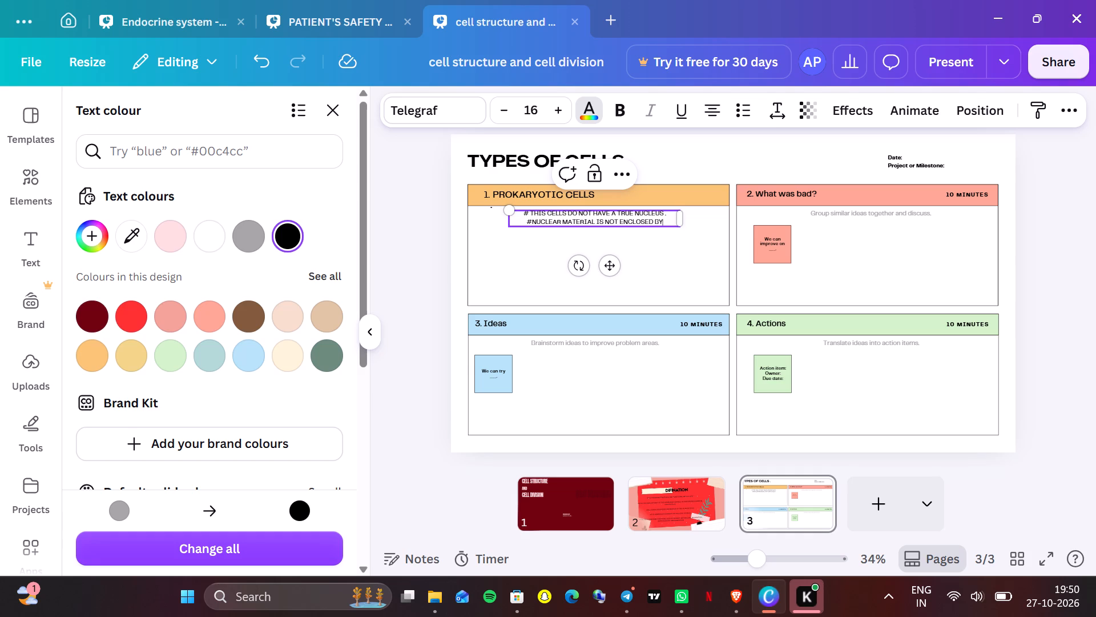
key("space")
type("A")
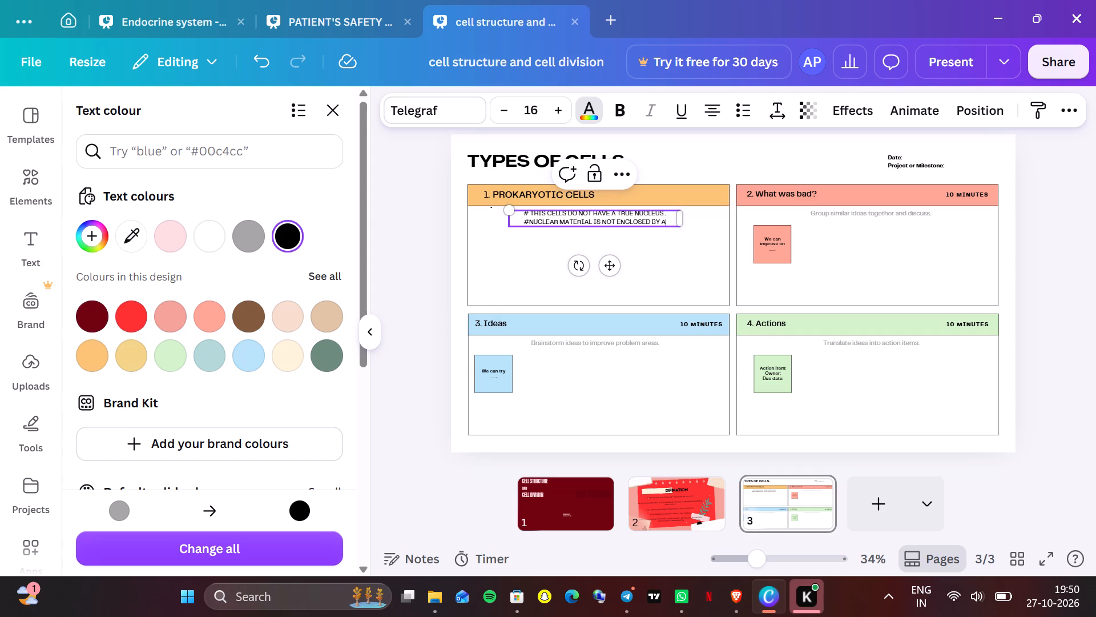
key("space")
type("NUCLEAR MEMBRANE")
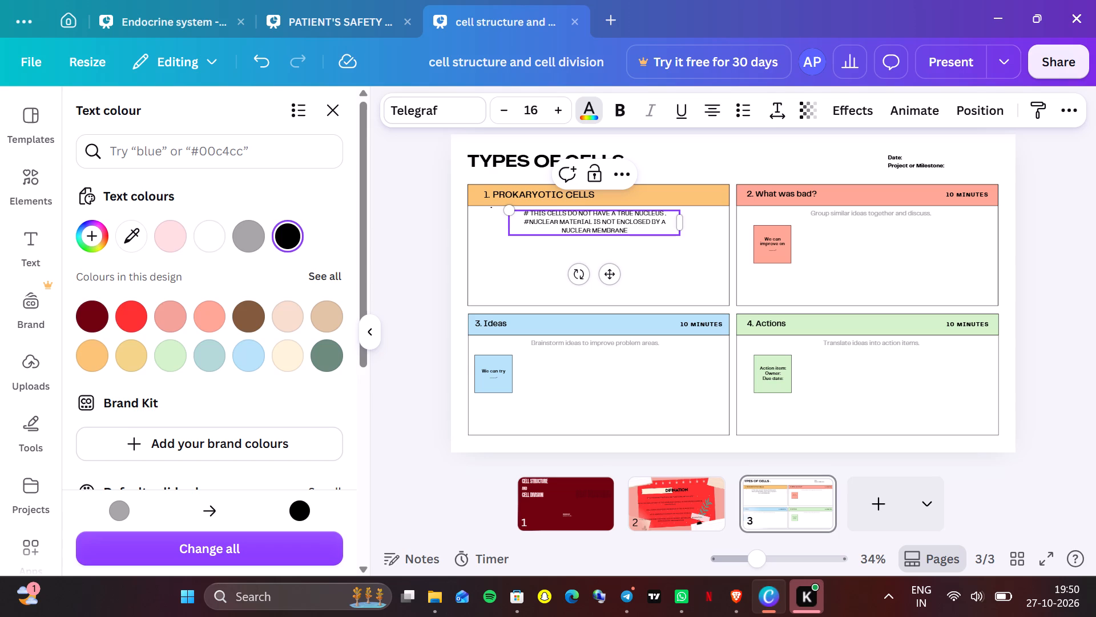
key("period")
key("period")
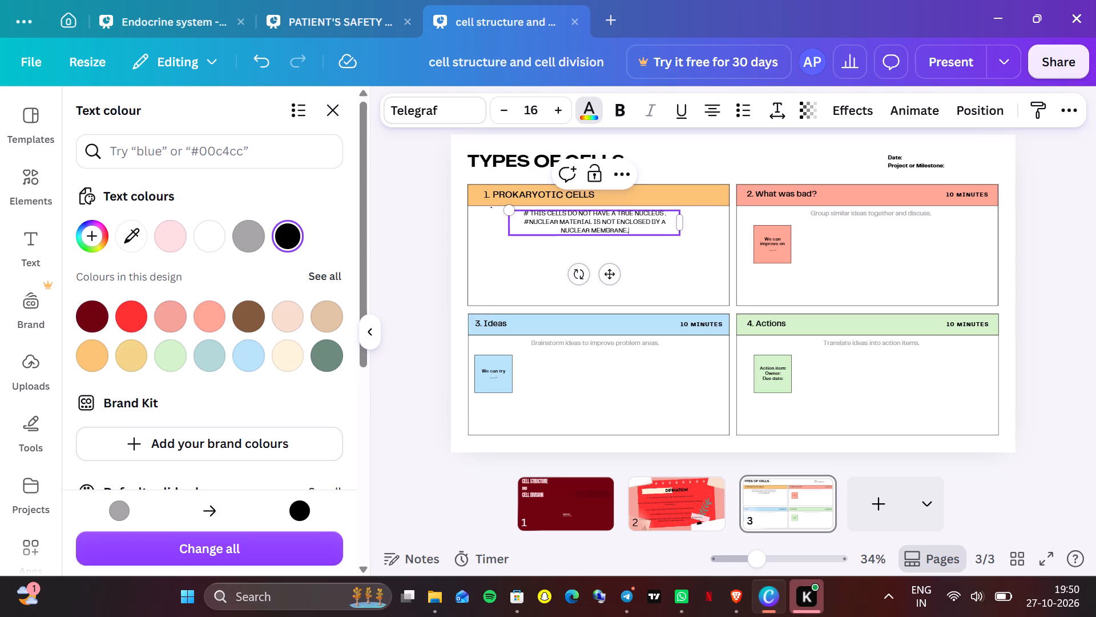
Add "#MEMBRANE BOUND ORGANELLS ARE ABSENT ." on a new line as the third prokaryotic cells point.
key("Return")
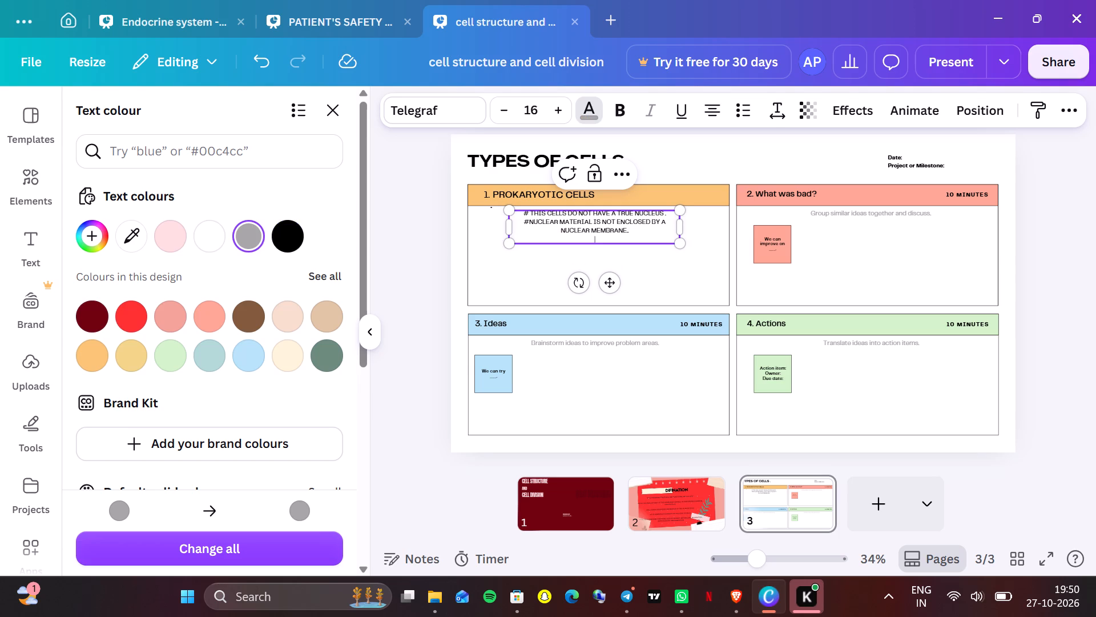
key("shift+numbersign")
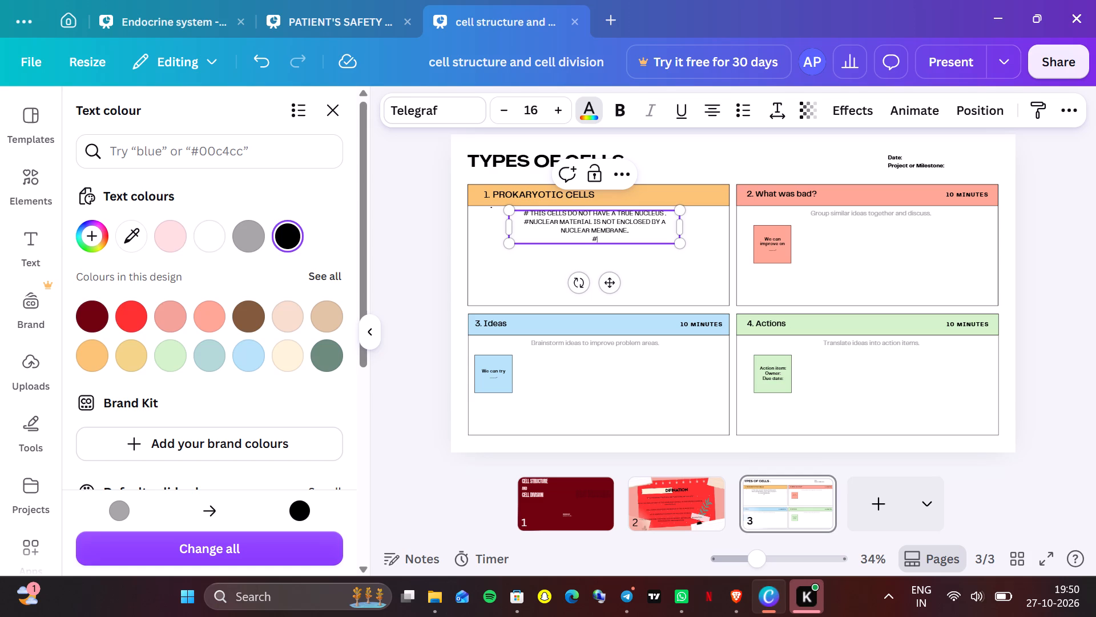
type("MEMBRANE")
key("space")
type("BI")
key("BackSpace")
type("OUND")
key("space")
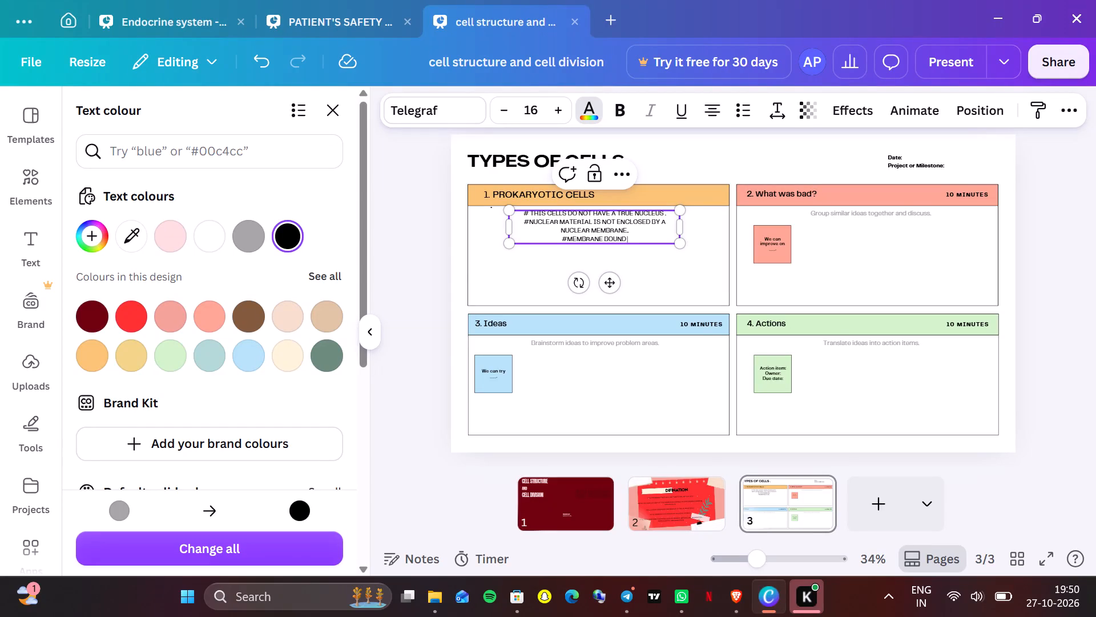
type("ORG")
key("a")
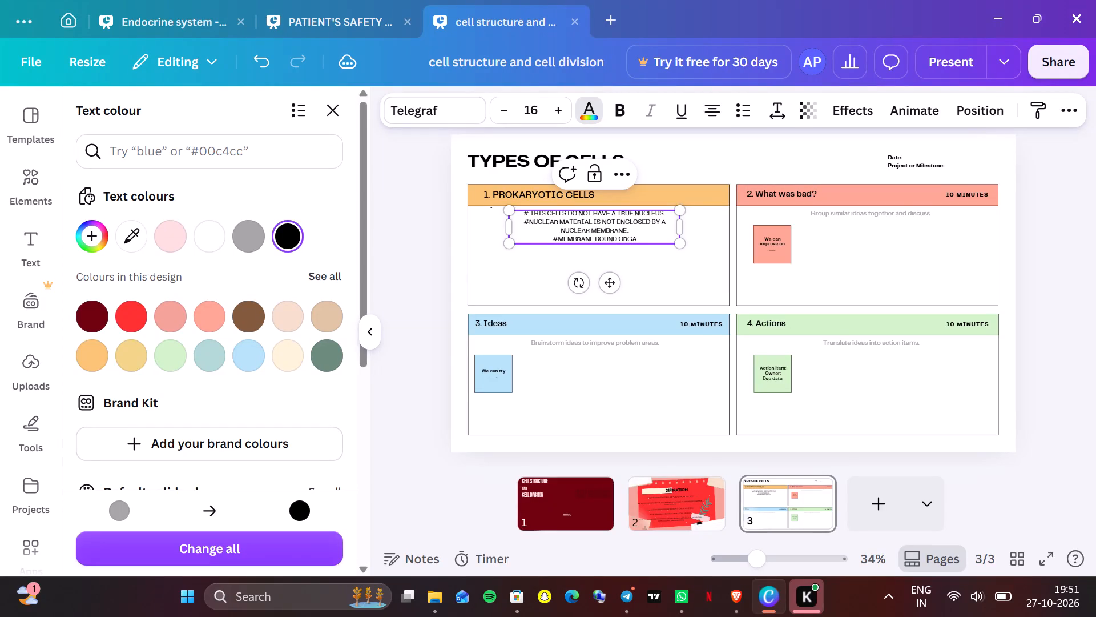
key("m")
key("BackSpace")
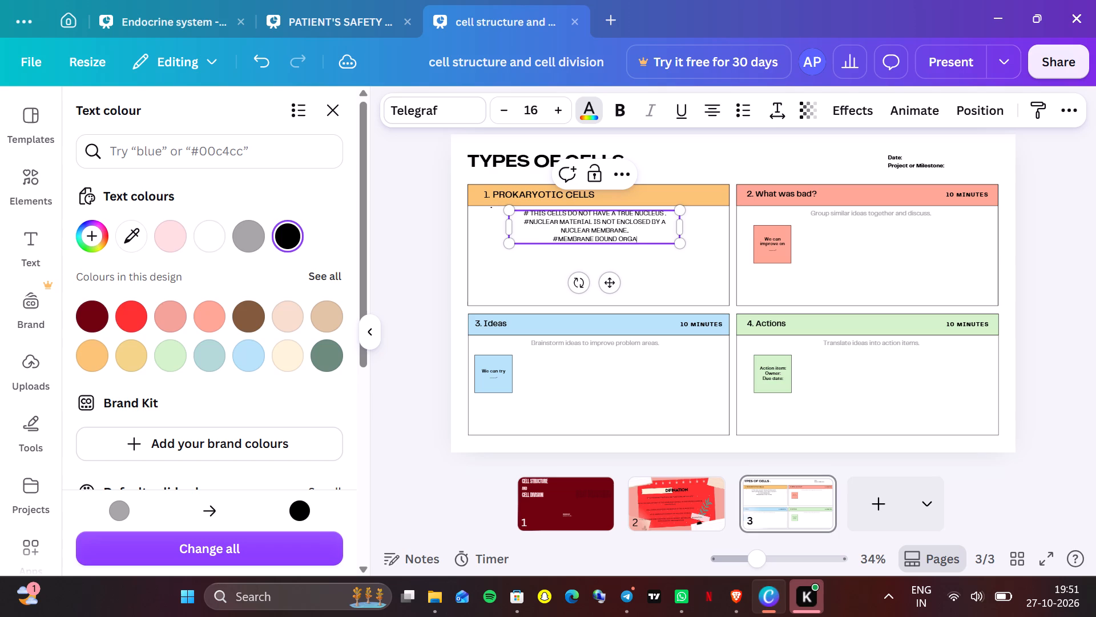
type("NELL")
key("s")
key("space")
type("ARE ABSENT")
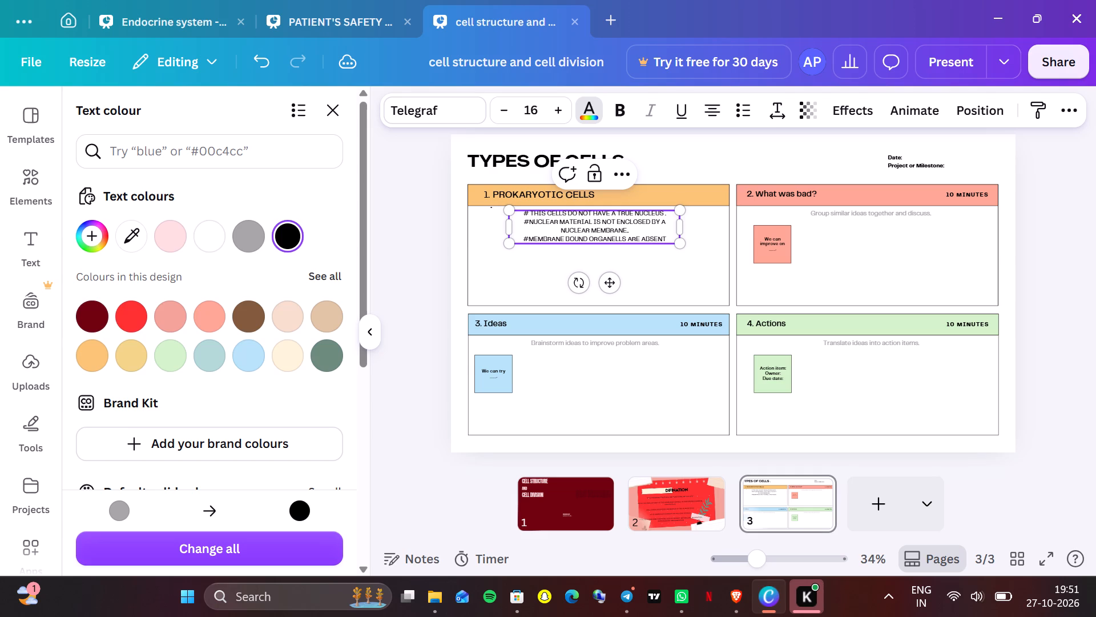
key("space")
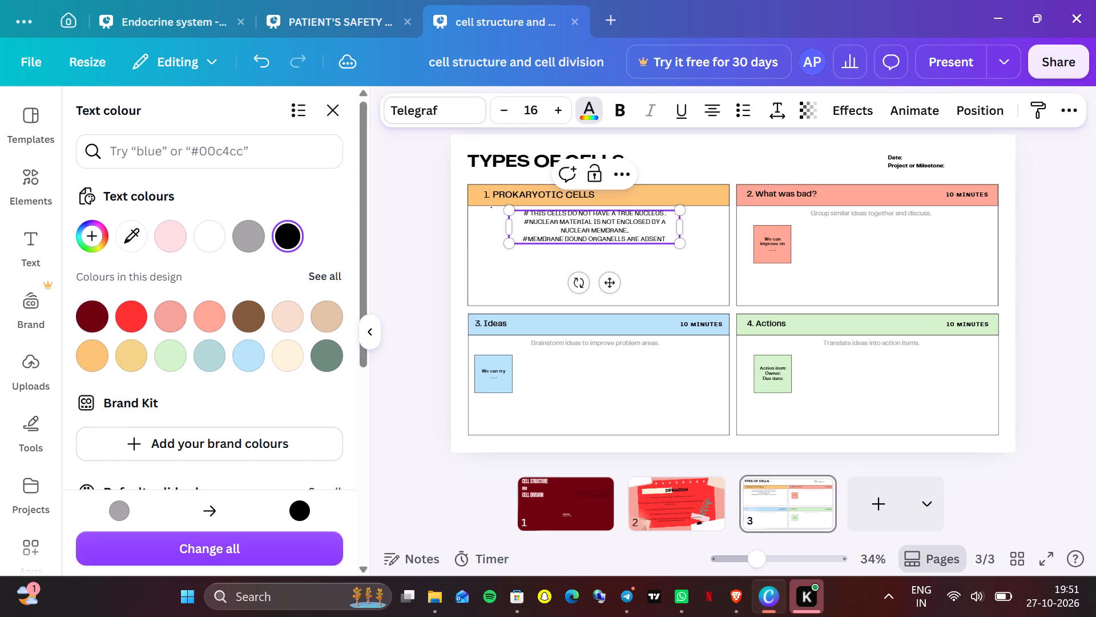
type(".")
key("space")
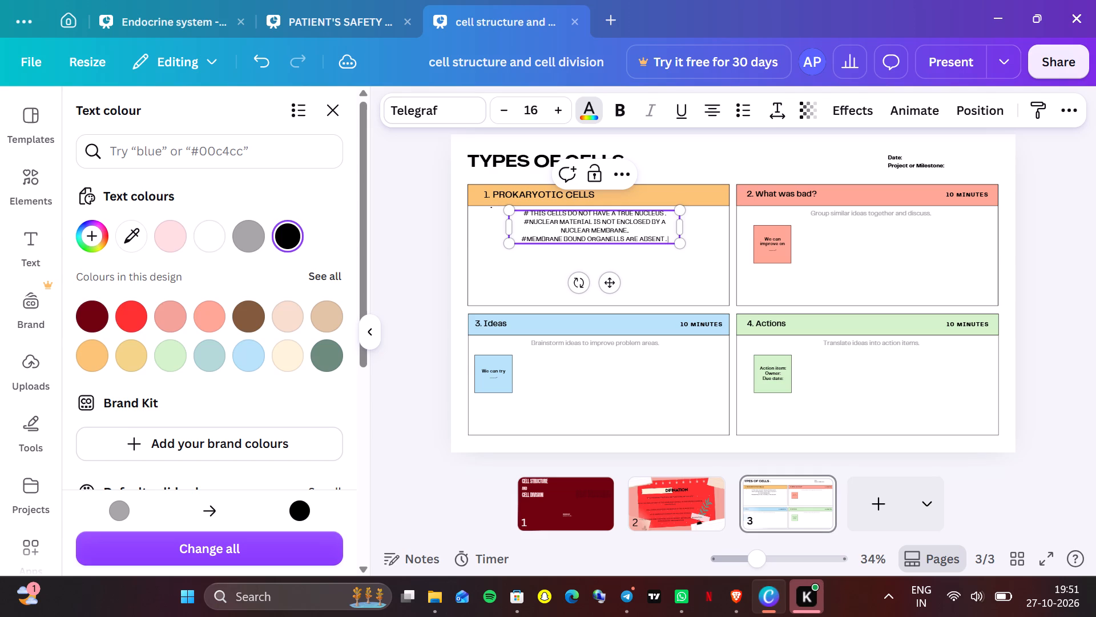
Add "# IT IS FOUND ON BACTERIA" on a new line as the fourth prokaryotic cells point.
key("Return")
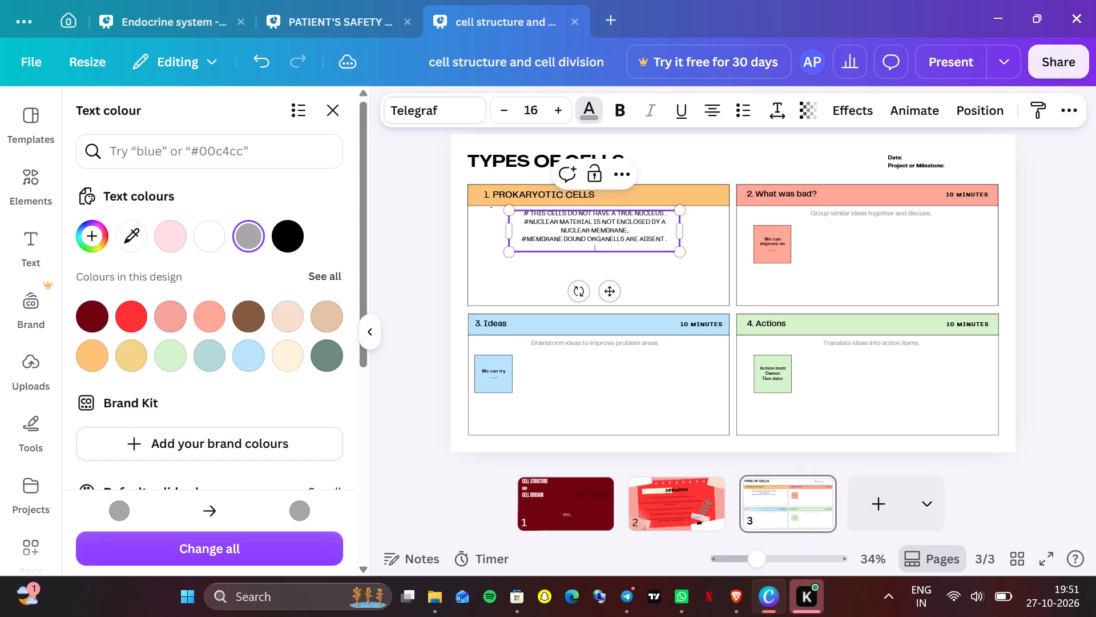
key("shift+numbersign")
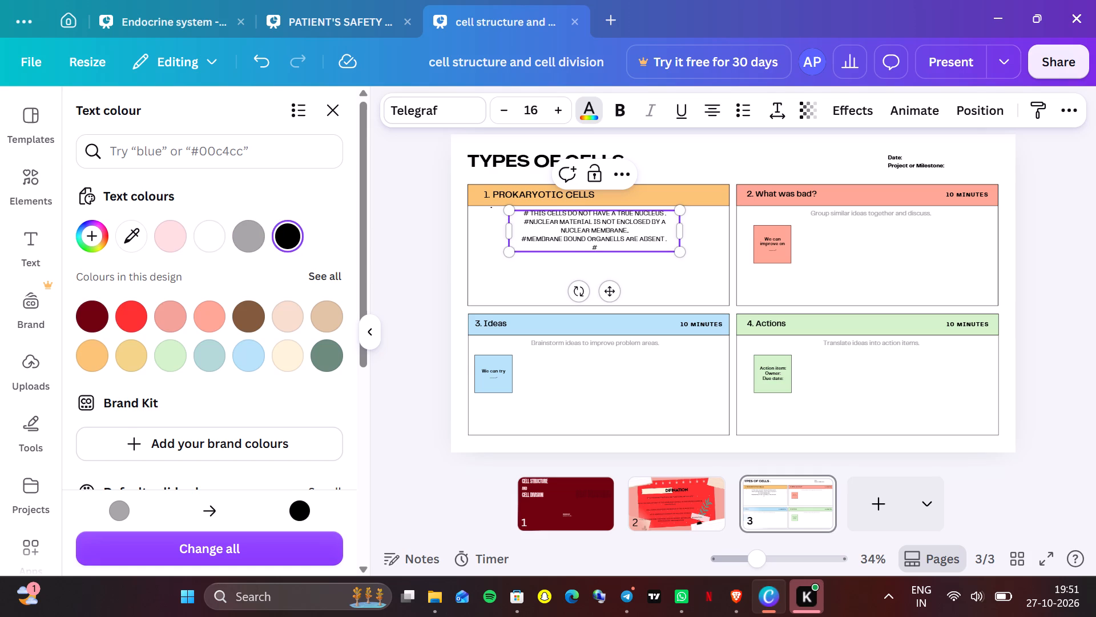
key("space")
type("IT")
key("space")
type("IS")
key("space")
key("f")
type("OUND")
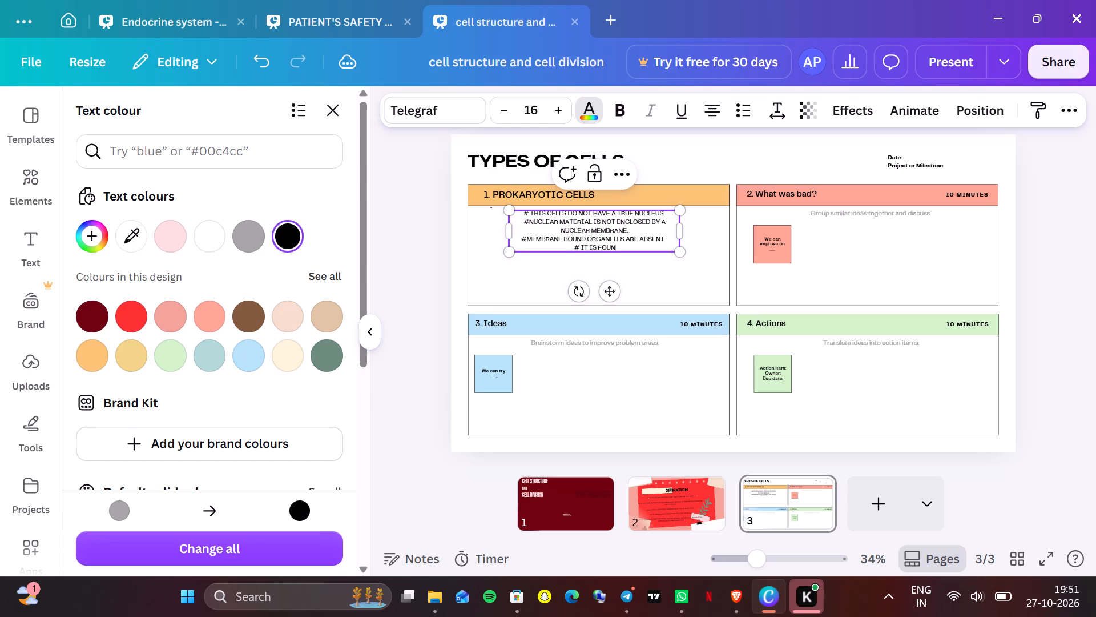
key("space")
type("ON BACTERIA")
Set the font size of the bacteria point to 20 and the membrane-bound organelles point to 21.
triple_click(555, 113)
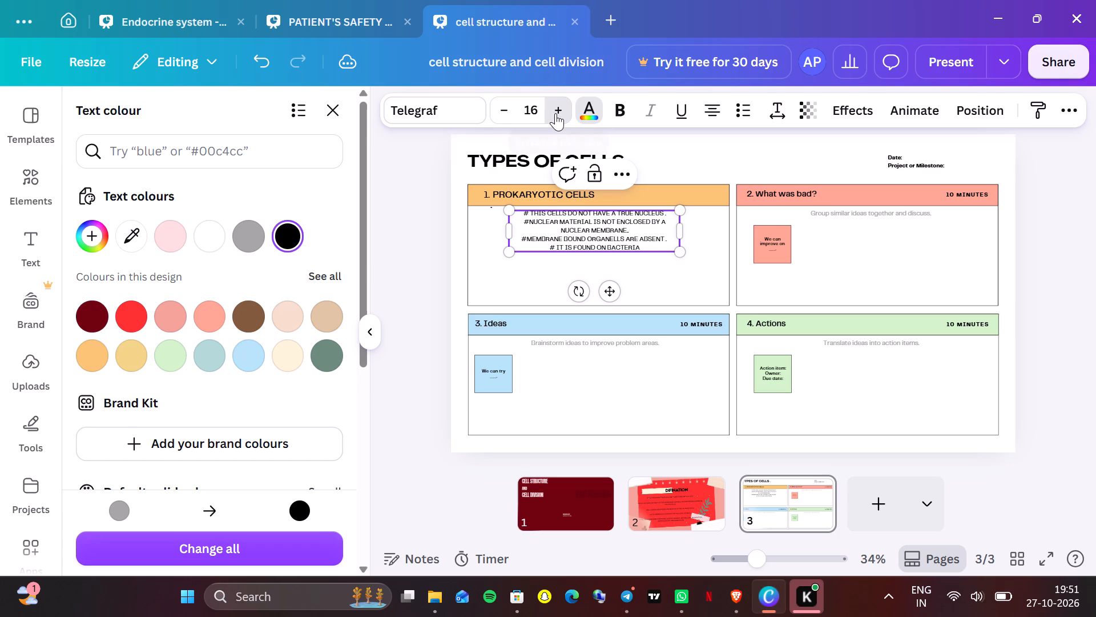
triple_click(555, 113)
left_click(555, 113)
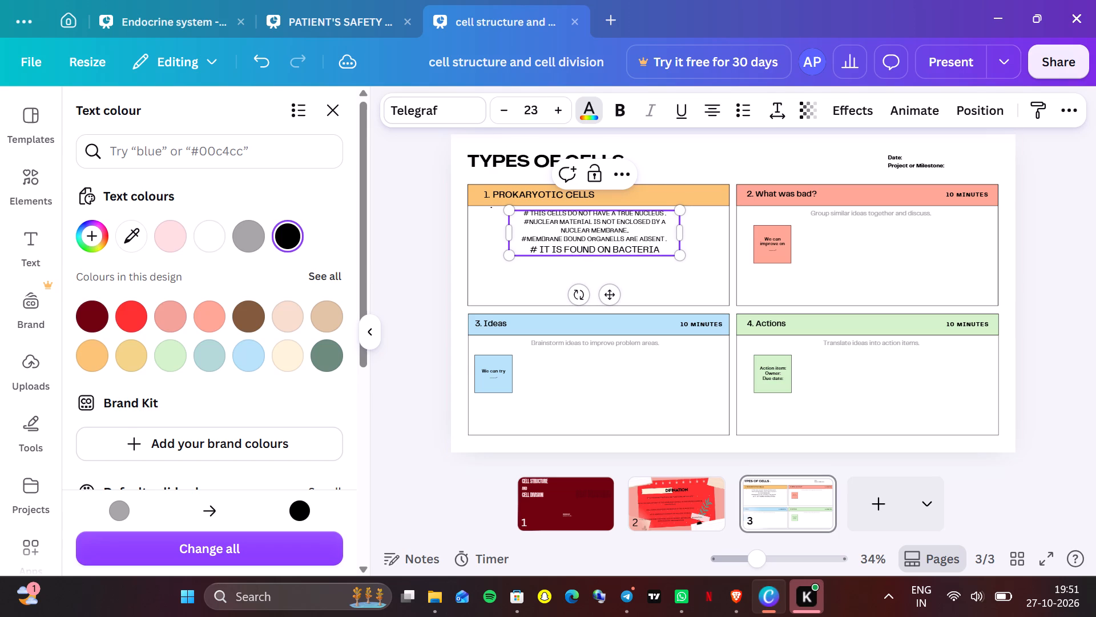
triple_click(494, 116)
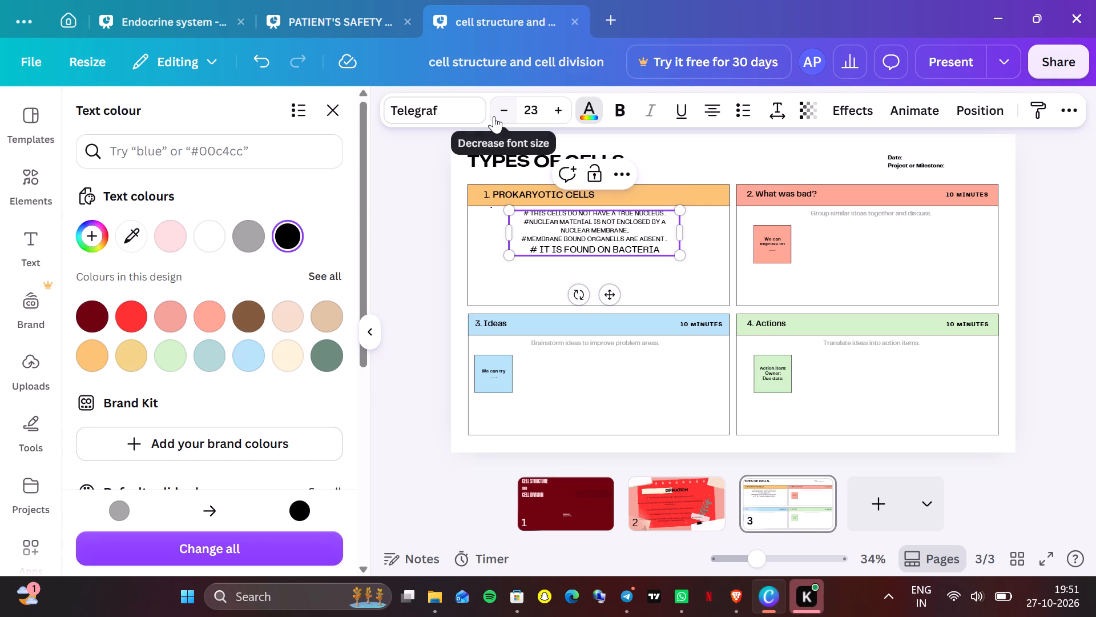
left_click(659, 236)
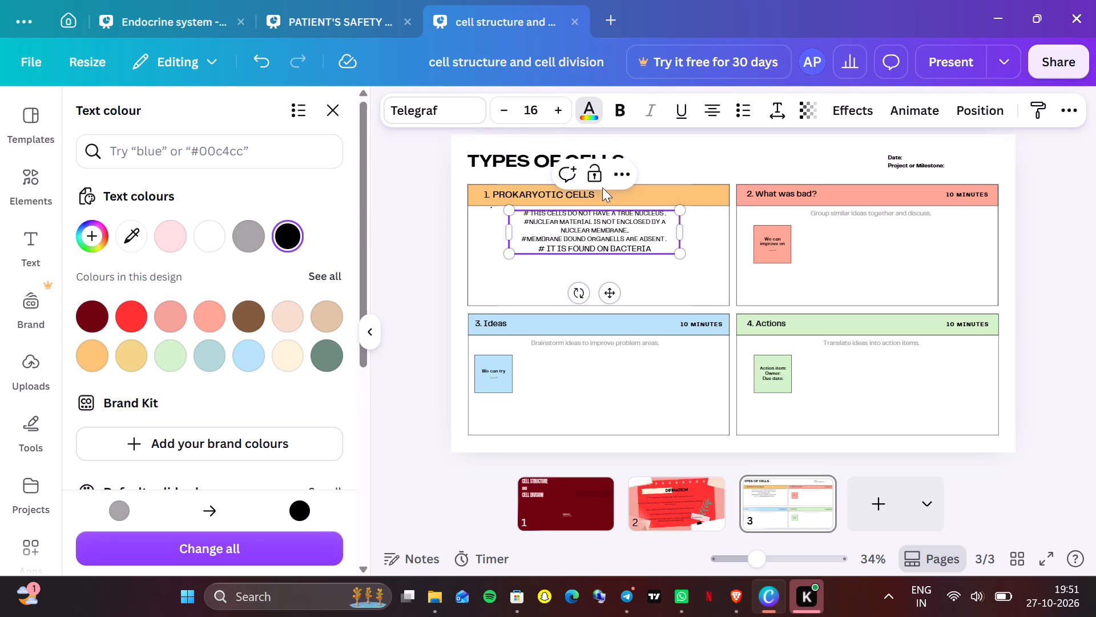
triple_click(553, 118)
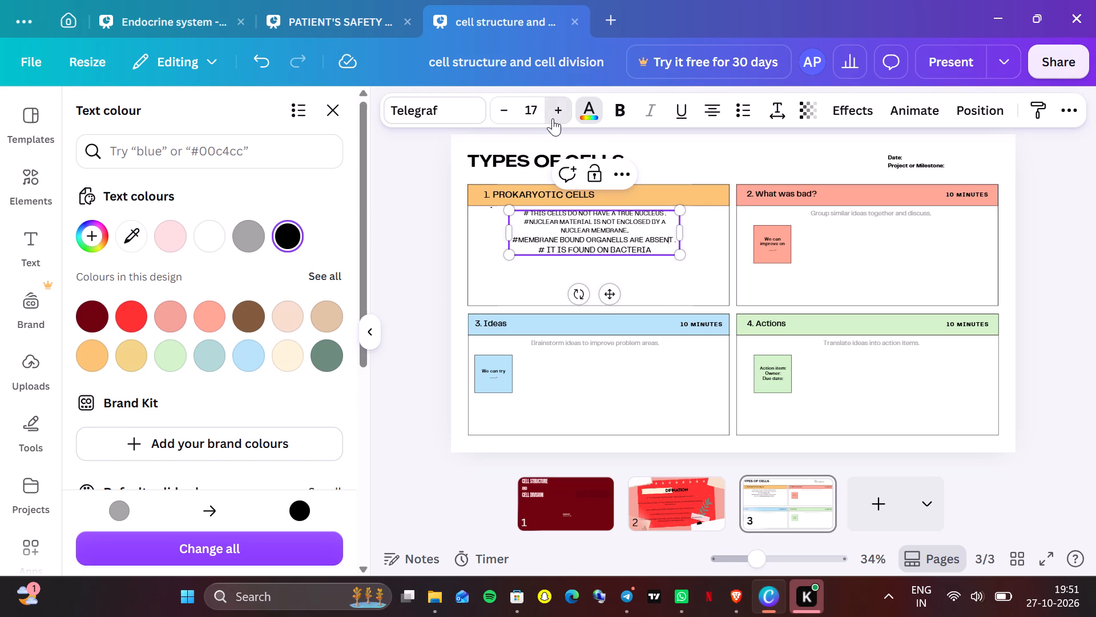
left_click(553, 118)
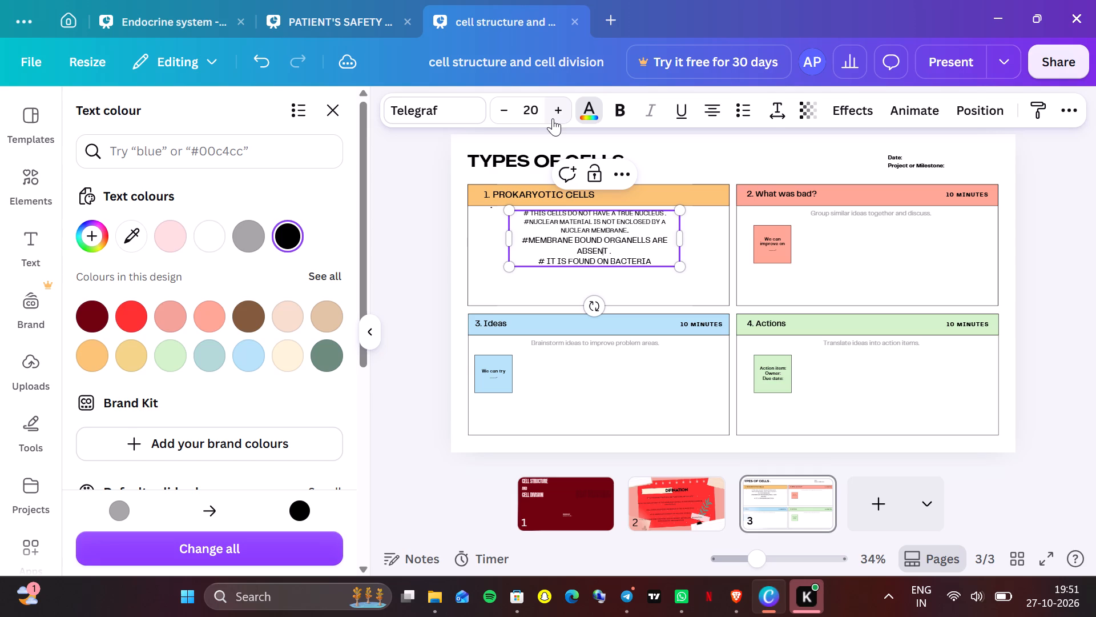
left_click(553, 118)
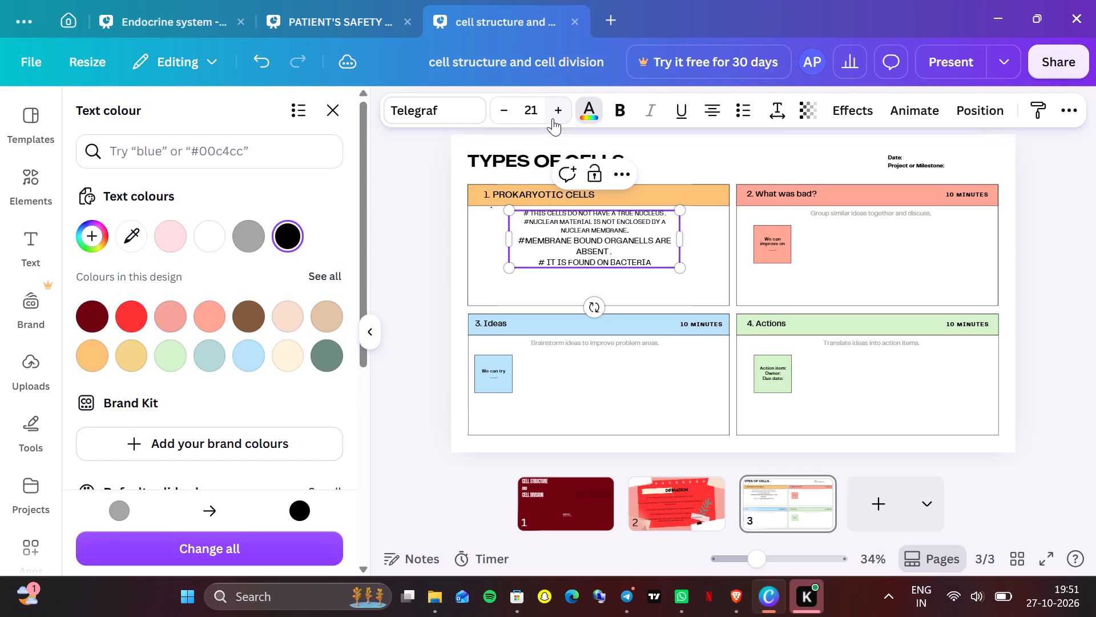
Set the font size of the nuclear material point to 19 and the true nucleus point to 21.
left_click(613, 229)
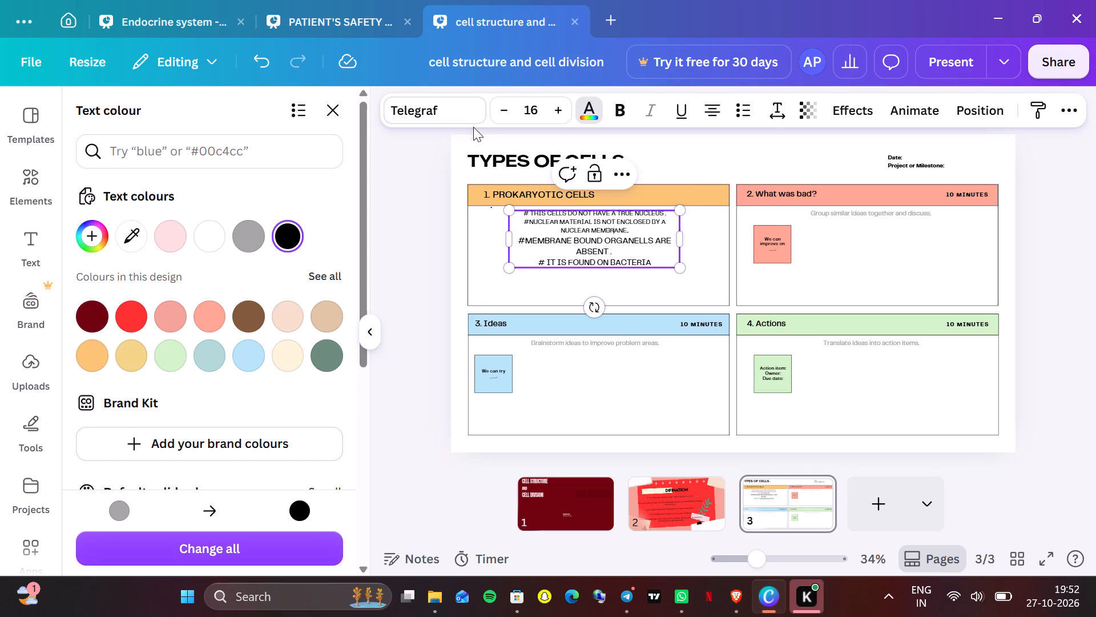
double_click(559, 114)
left_click(559, 114)
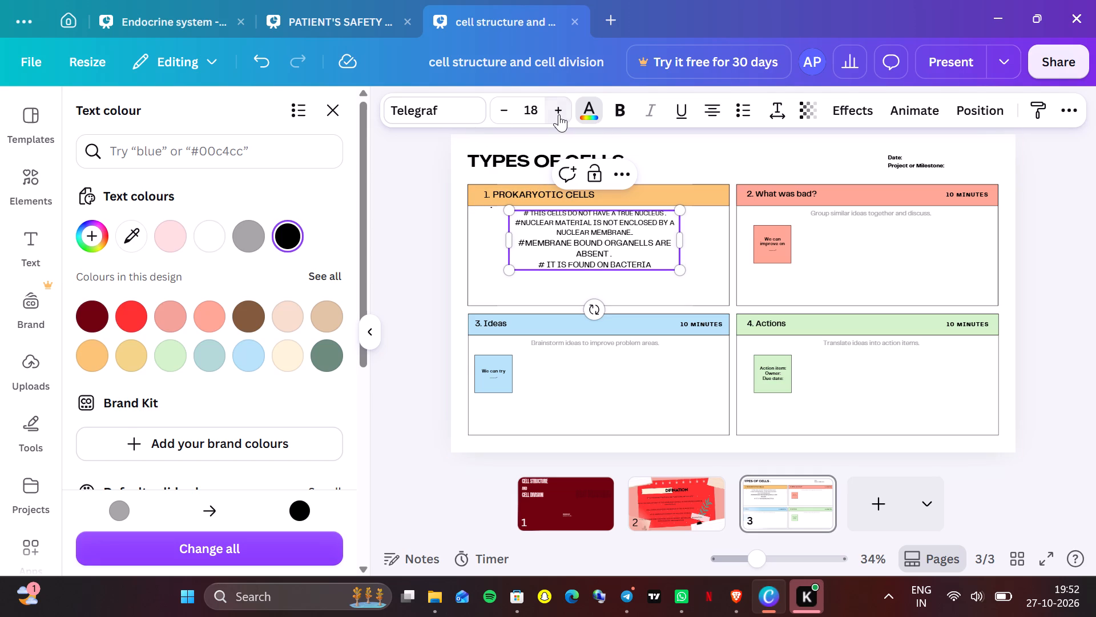
left_click(620, 214)
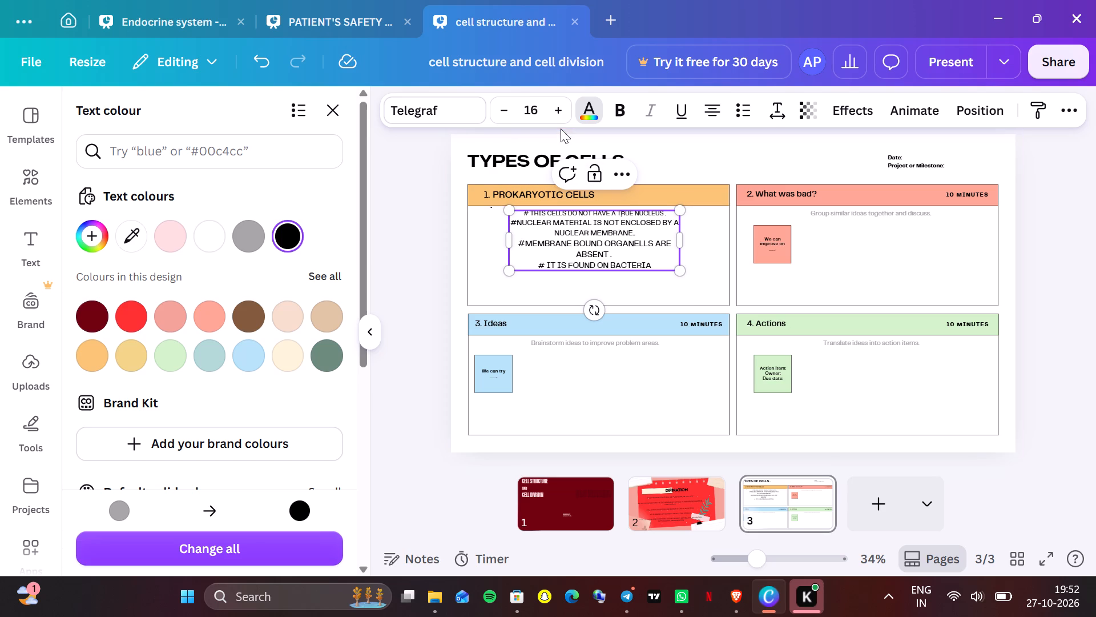
triple_click(555, 106)
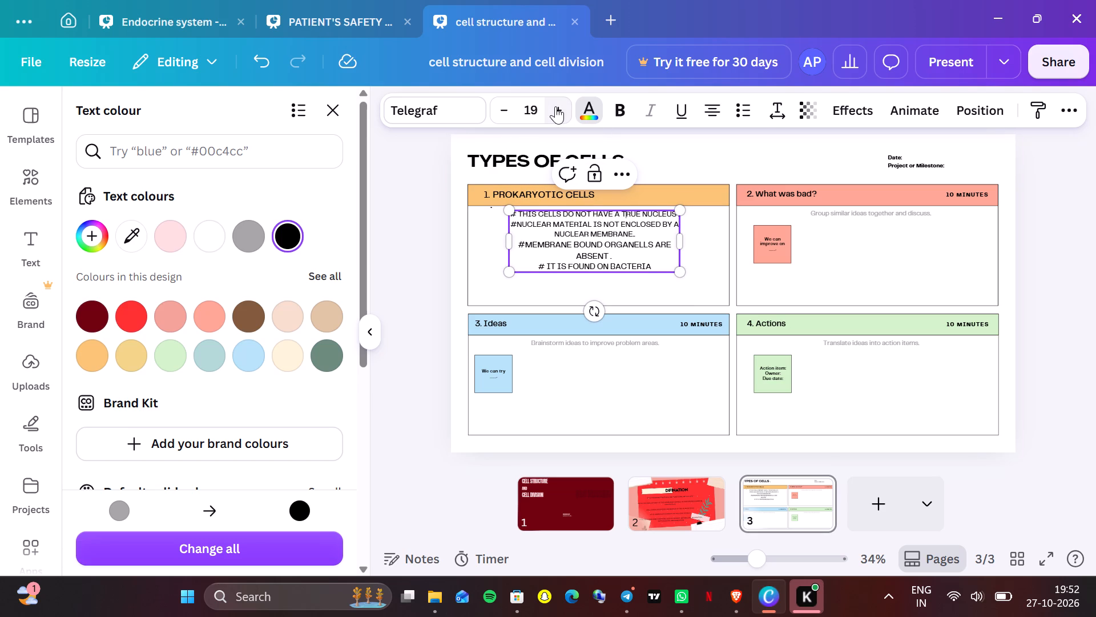
double_click(555, 106)
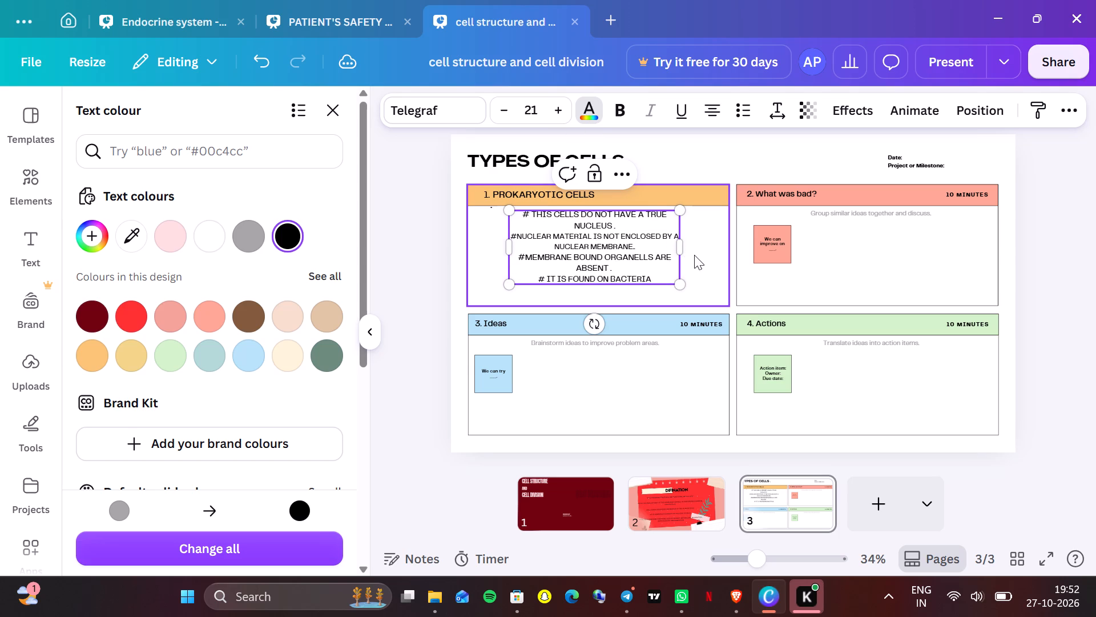
Widen the prokaryotic points text box to the right and scale it up slightly, bringing the first point's font size to about 21.7.
left_click_drag(685, 244, 707, 248)
left_click(707, 248)
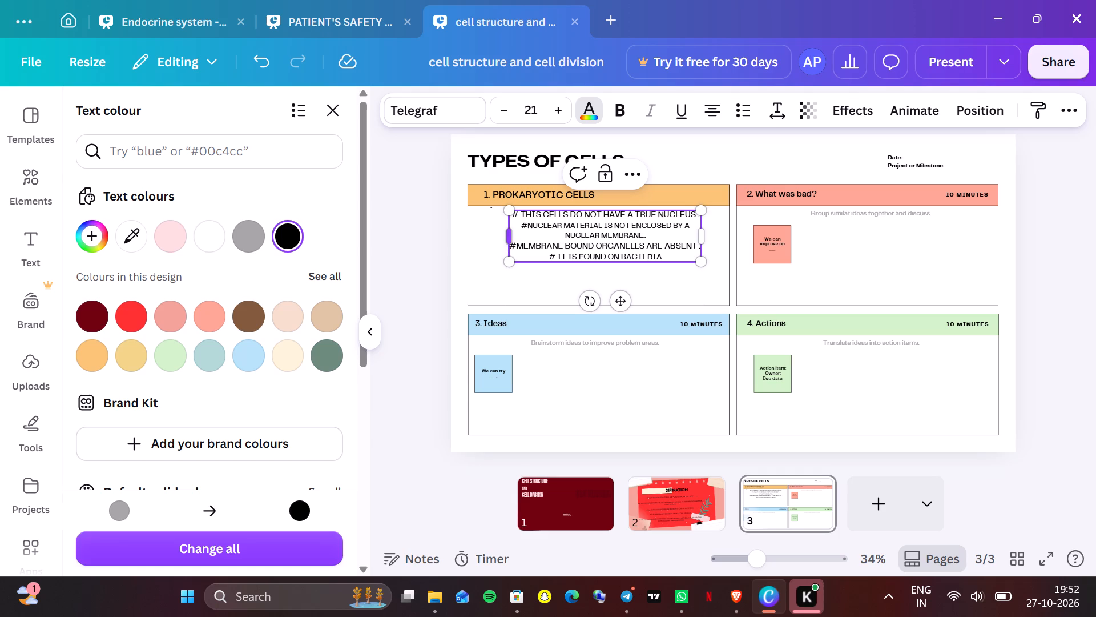
left_click_drag(511, 269, 511, 270)
left_click_drag(511, 270, 507, 293)
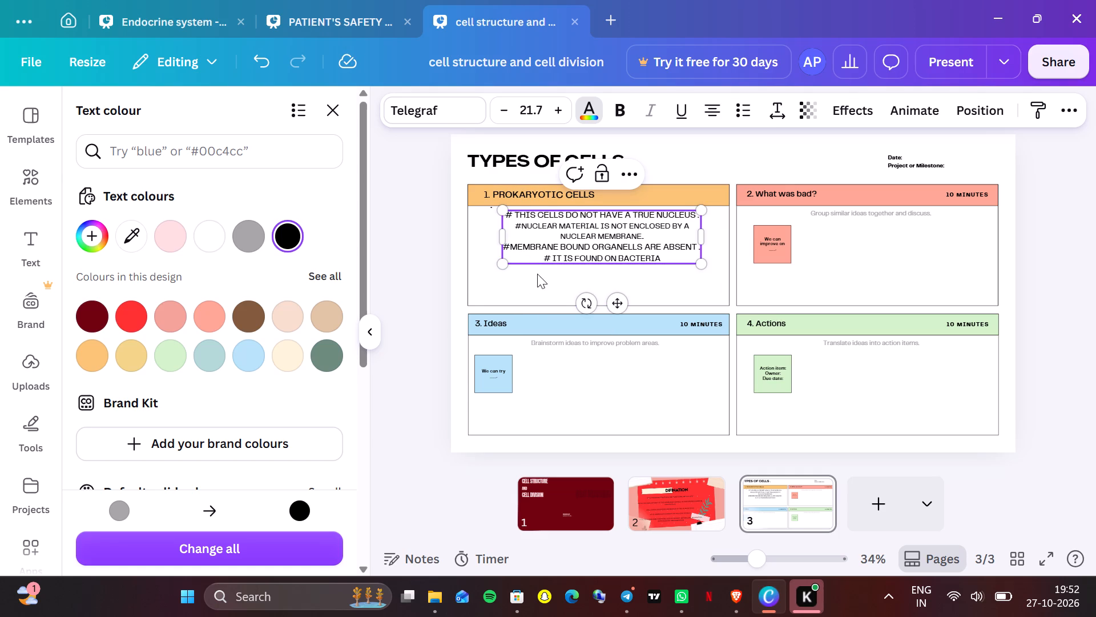
Delete the outlined white rectangle behind the prokaryotic cells points.
left_click(542, 277)
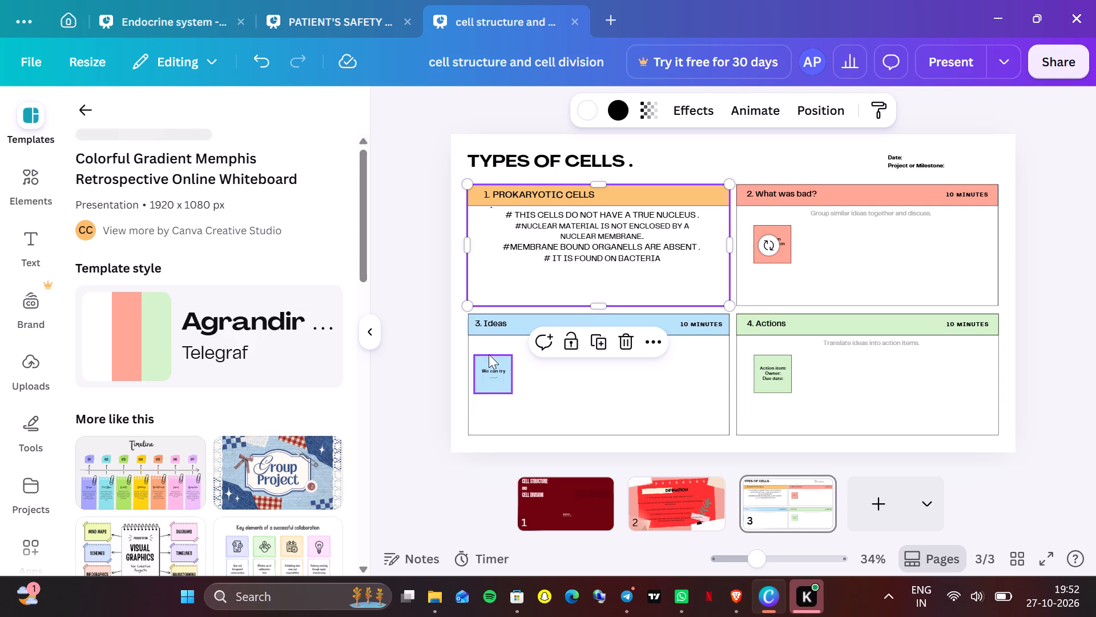
left_click(627, 339)
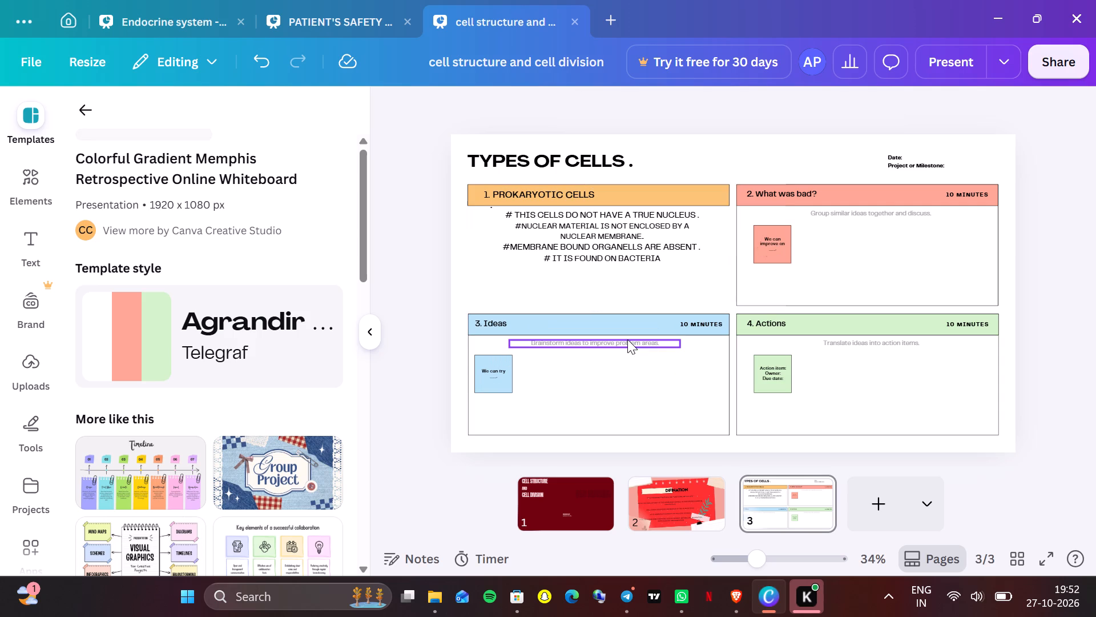
Delete the whole "3. Ideas" section: its frame, blue header bar, "We can try" note, title, description text and "10 MINUTES" label.
left_click(599, 367)
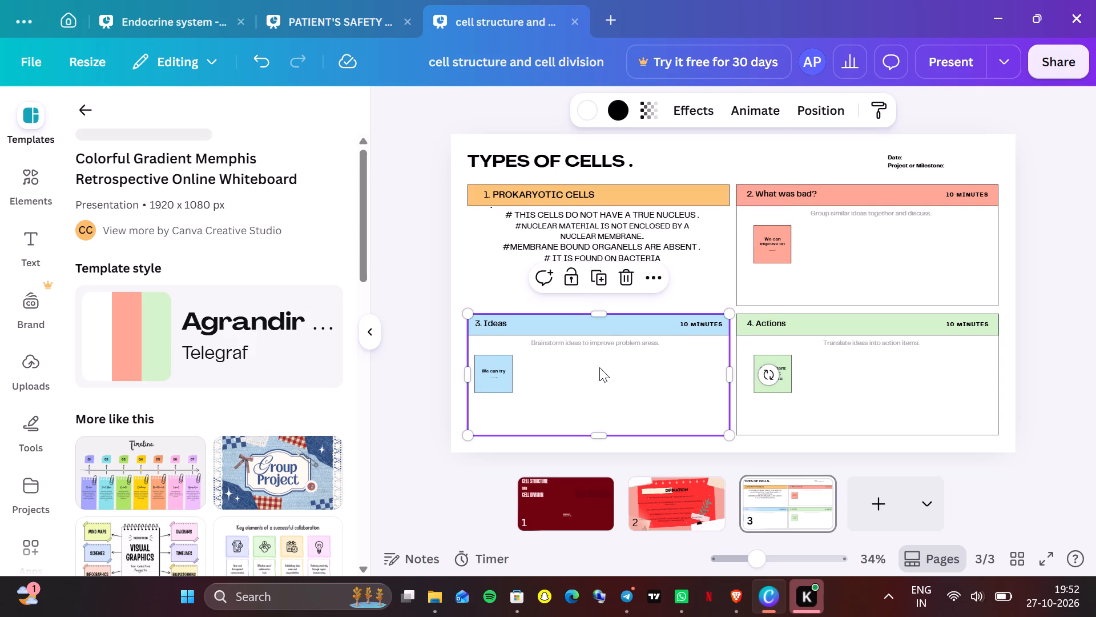
left_click(627, 275)
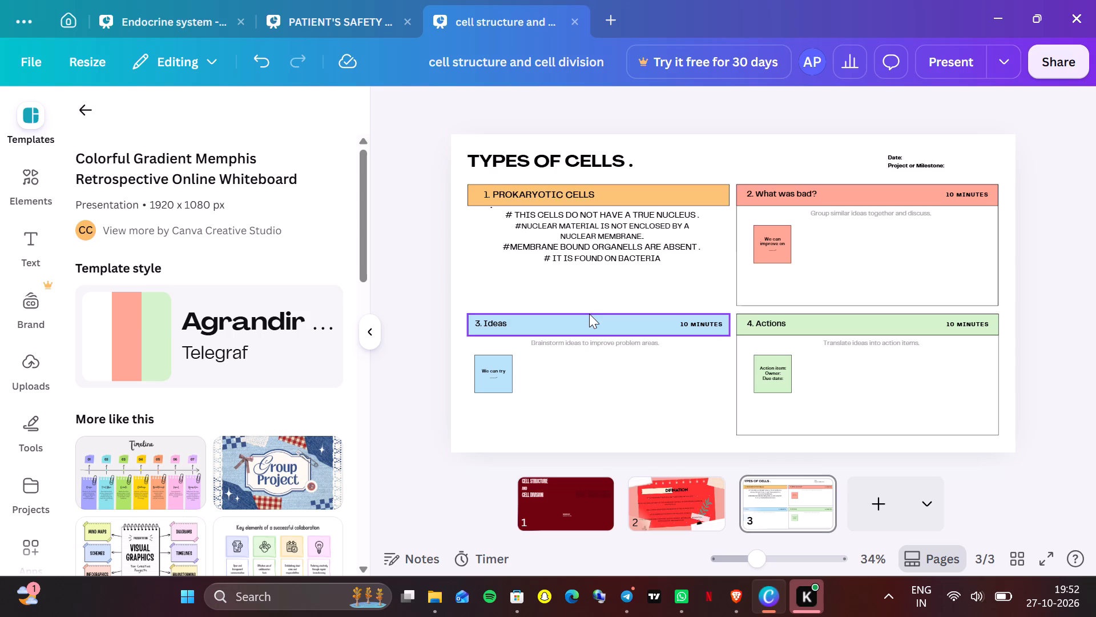
left_click(589, 314)
left_click(632, 276)
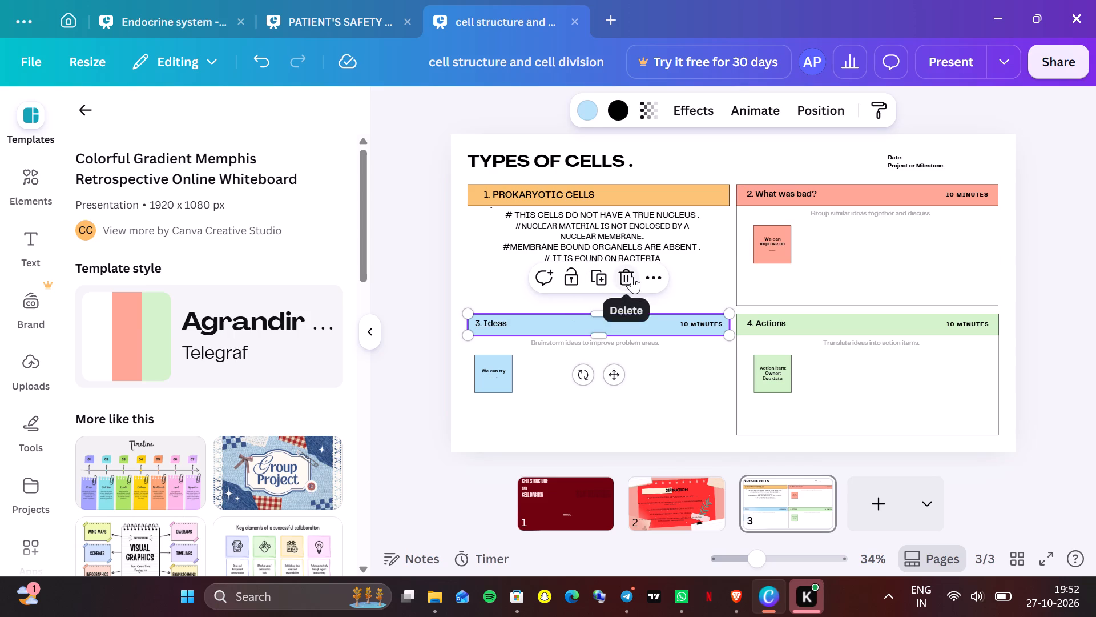
left_click(491, 377)
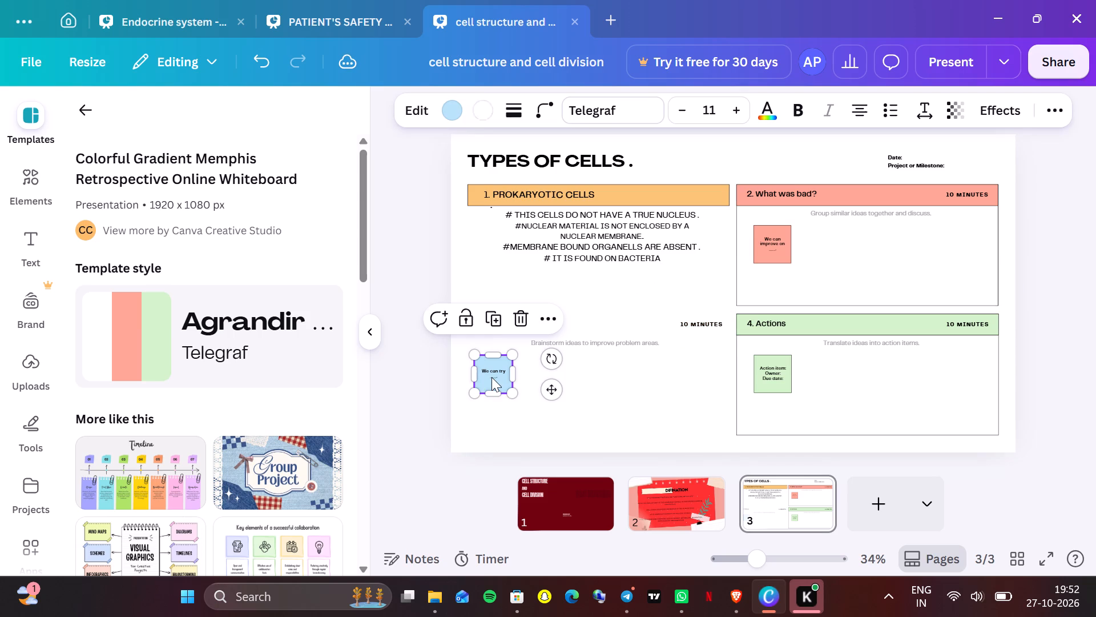
left_click(525, 321)
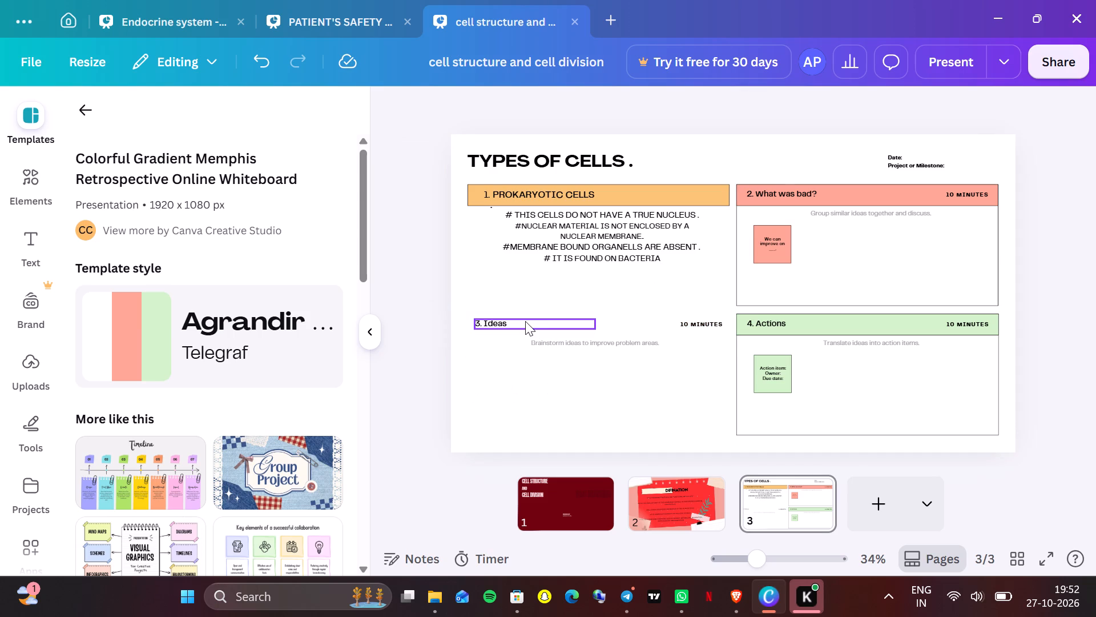
double_click(525, 321)
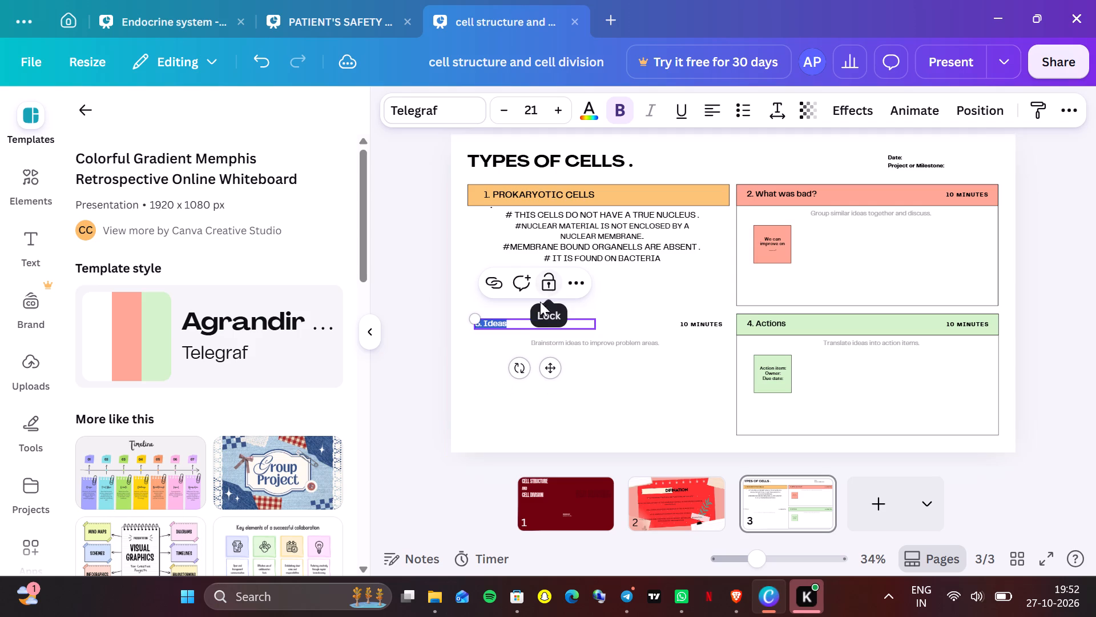
left_click(538, 330)
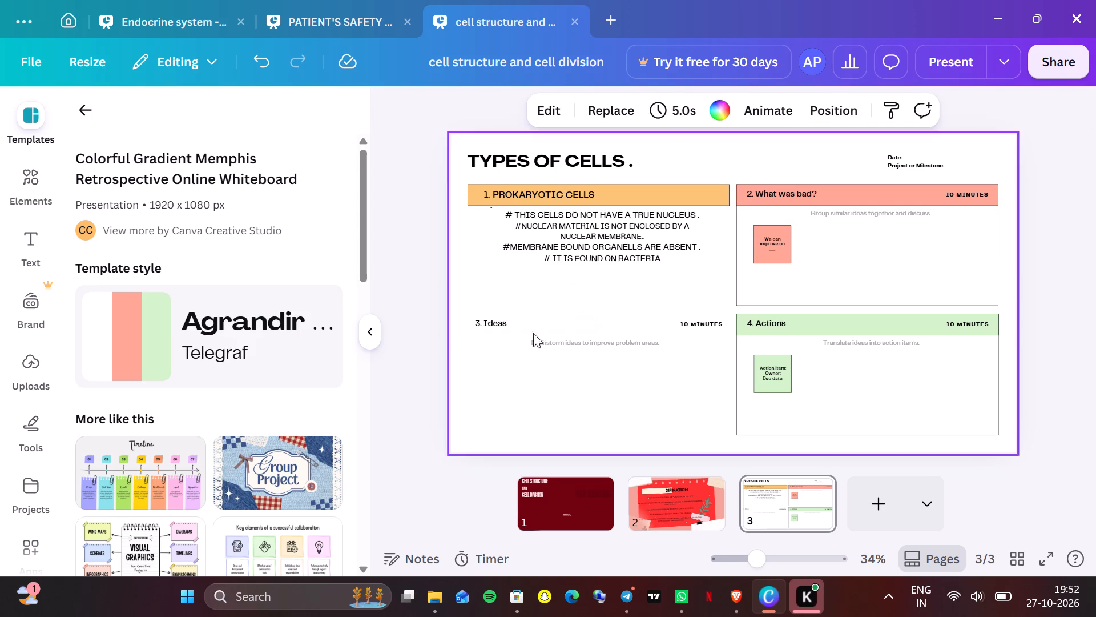
left_click(522, 322)
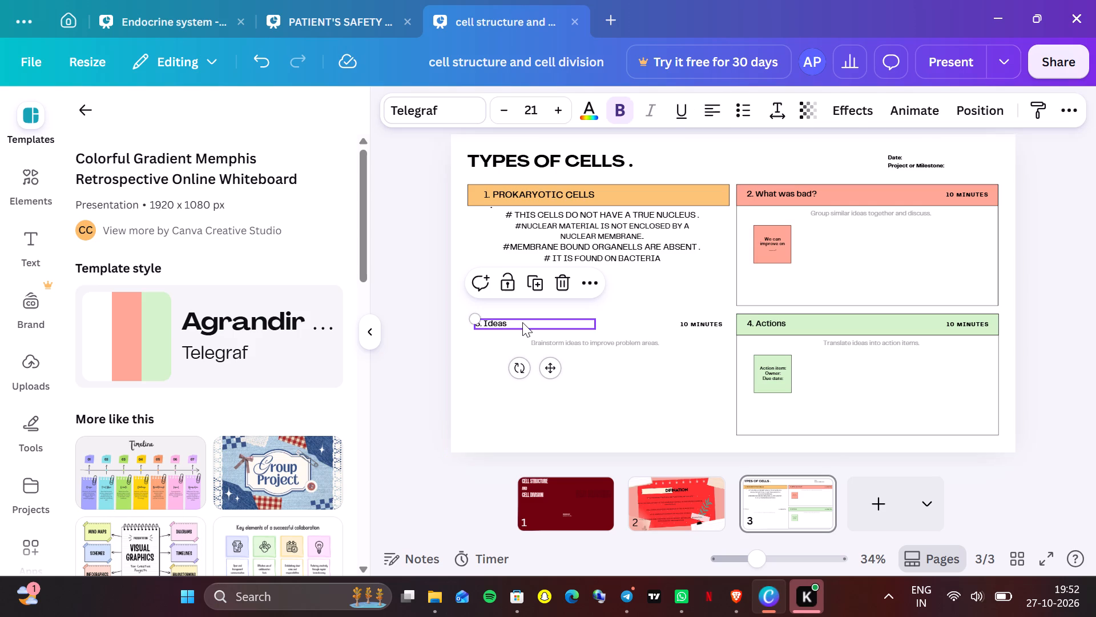
left_click(563, 283)
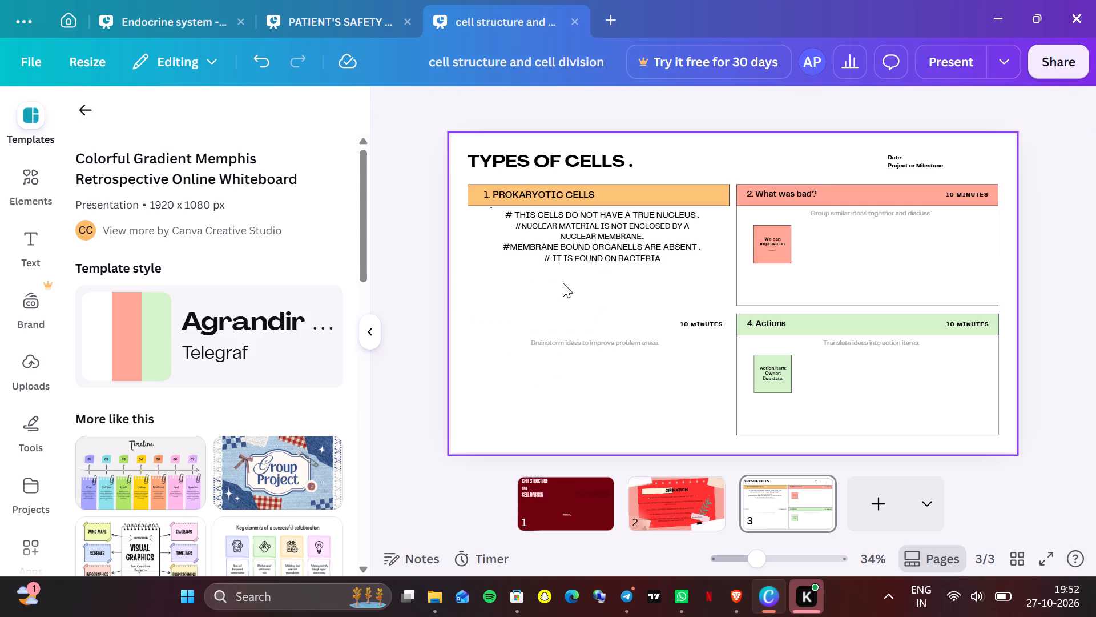
left_click(615, 339)
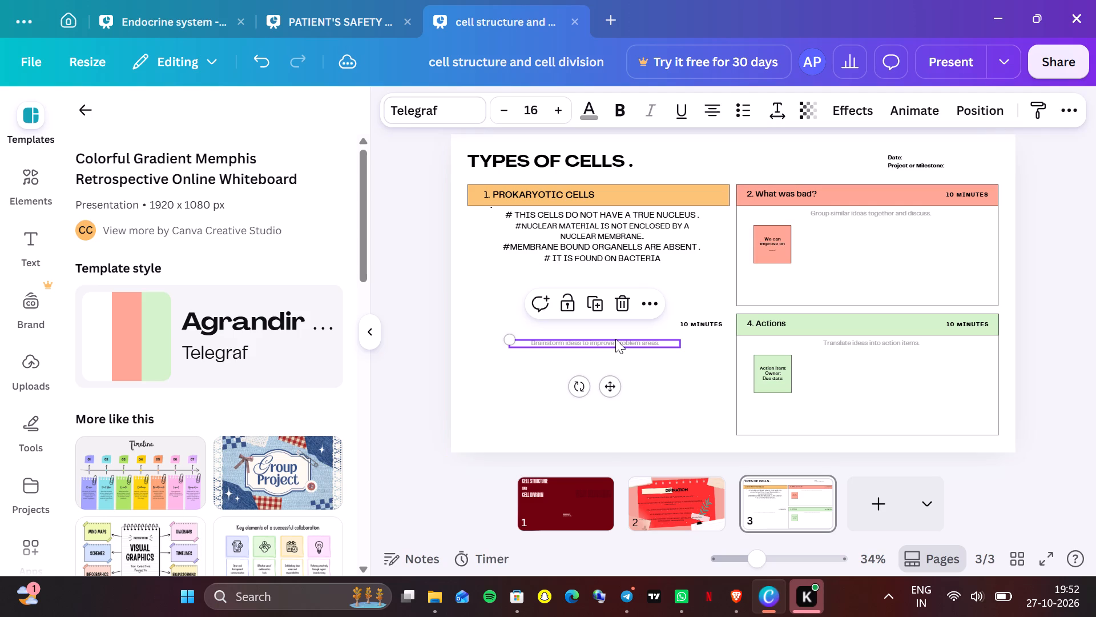
left_click(622, 310)
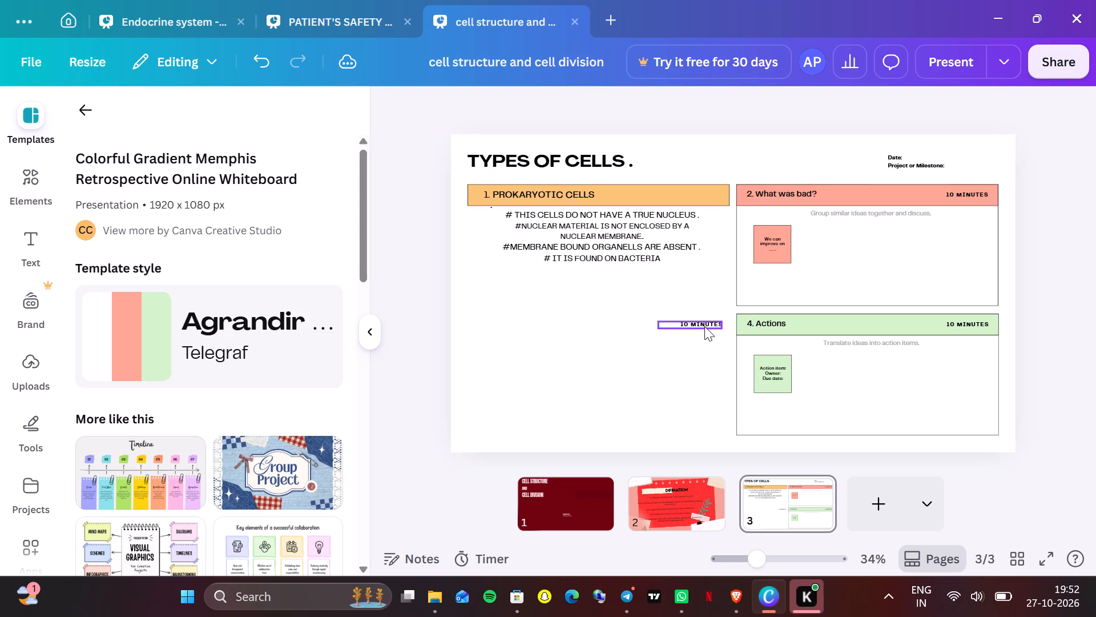
left_click(704, 326)
left_click(717, 290)
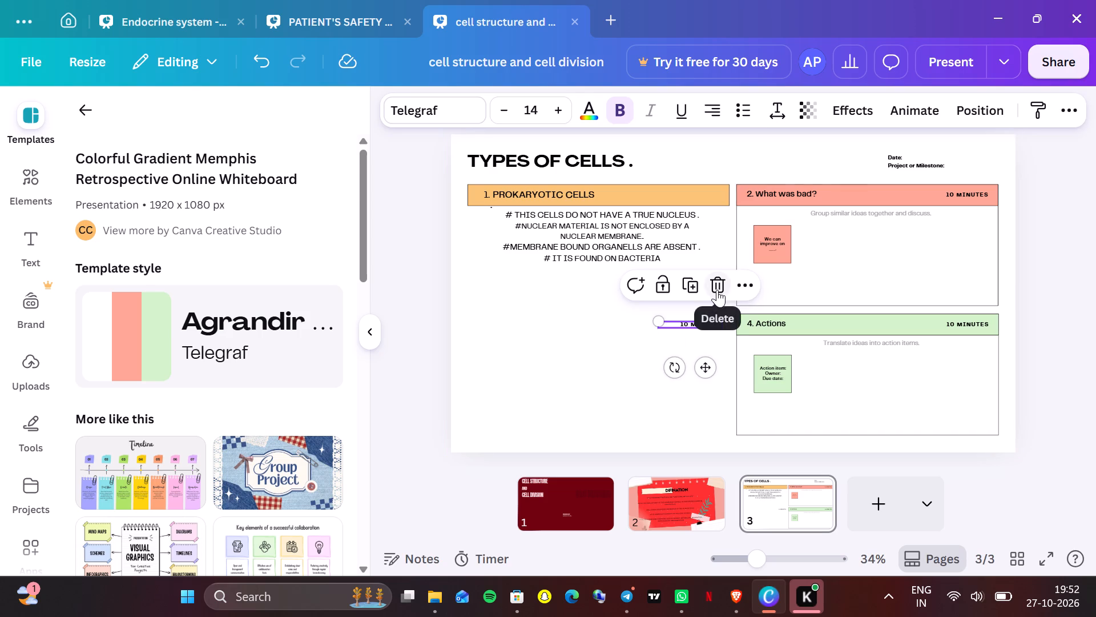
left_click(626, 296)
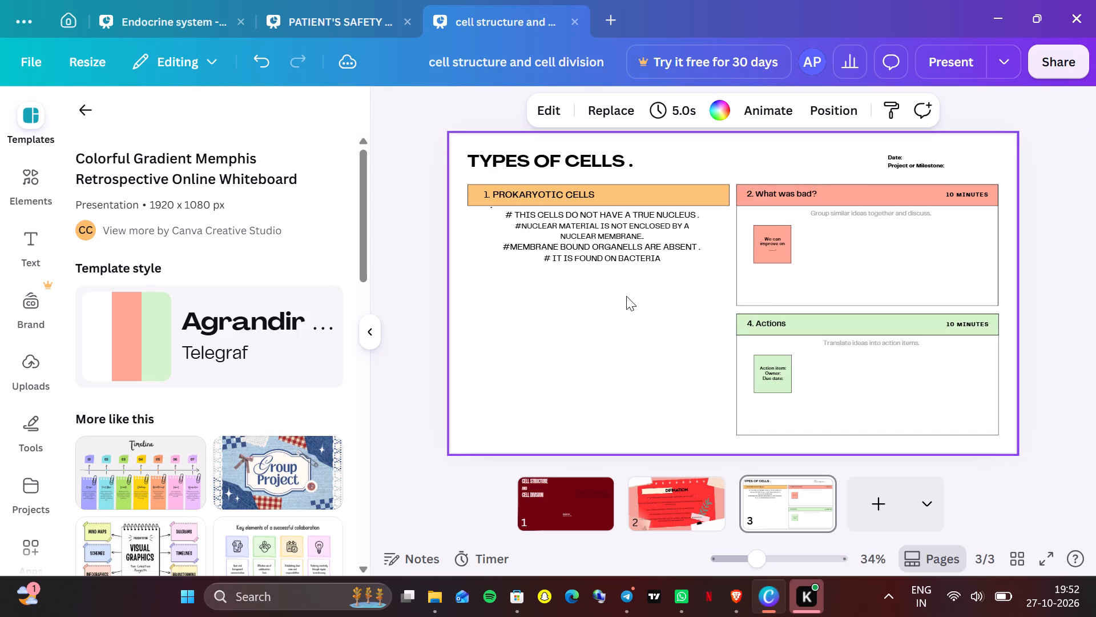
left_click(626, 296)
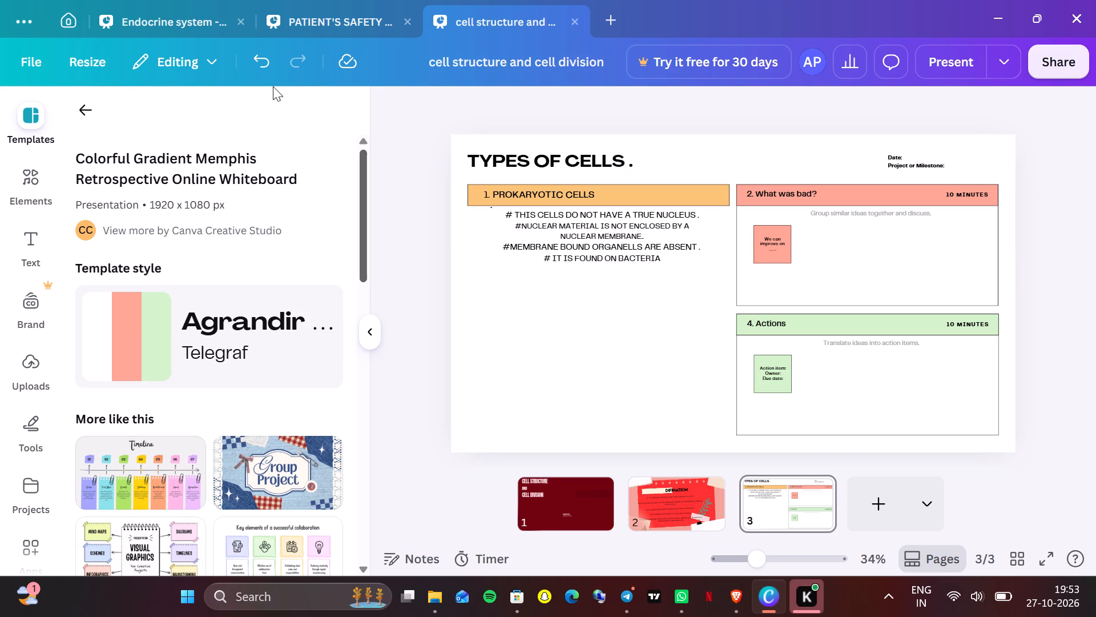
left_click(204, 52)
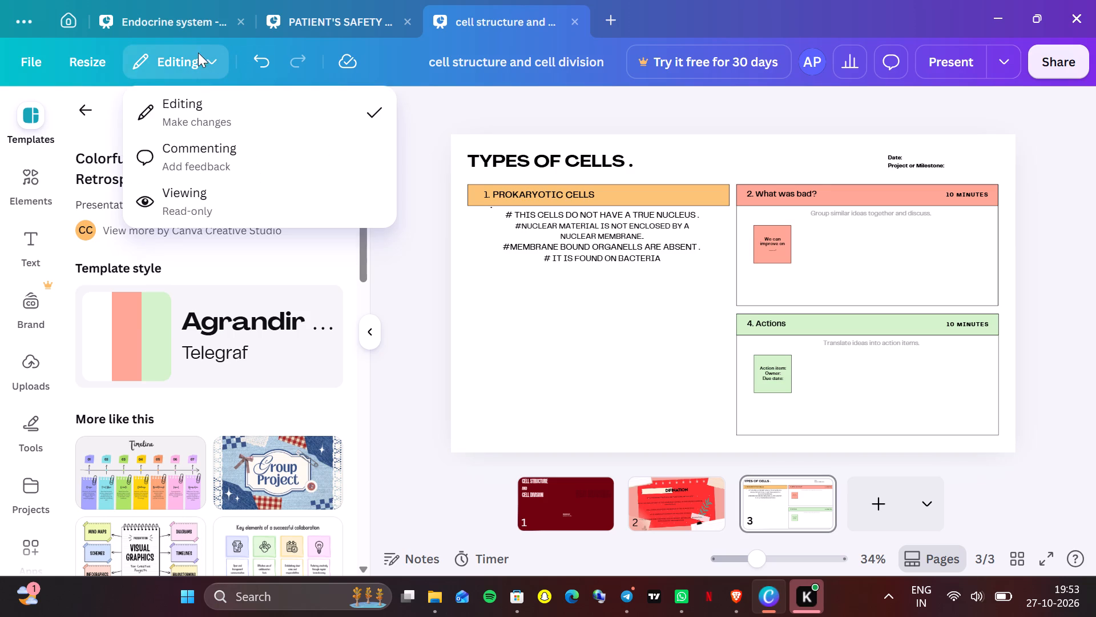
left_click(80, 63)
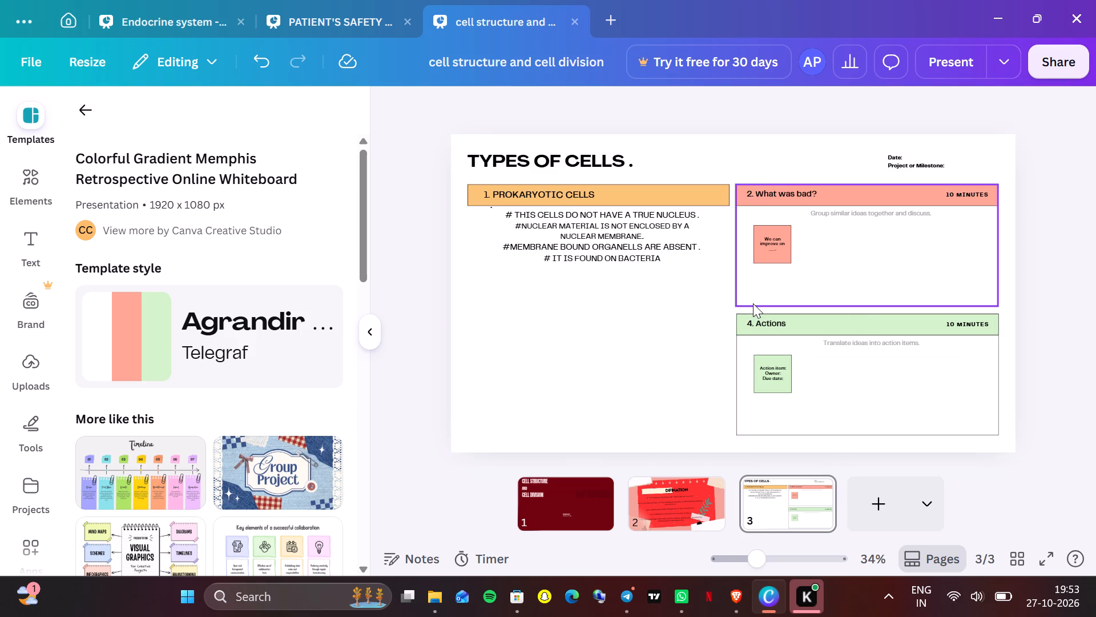
Replace the "4. Actions" heading in the green bar with "2.EUKARYOTIC CELLS".
double_click(784, 325)
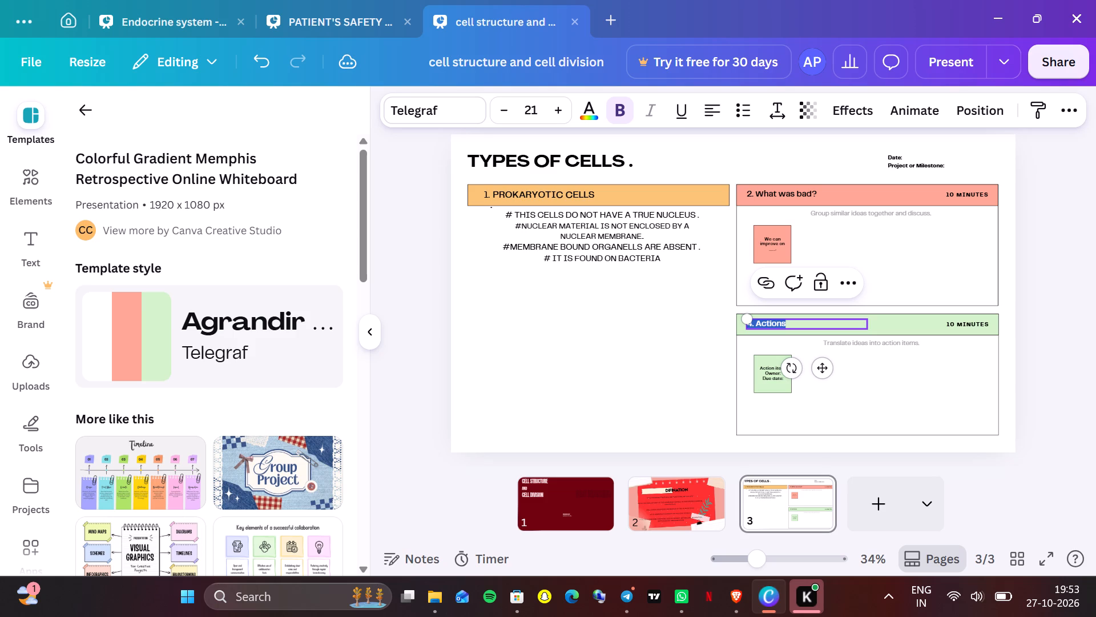
key("BackSpace")
key("2")
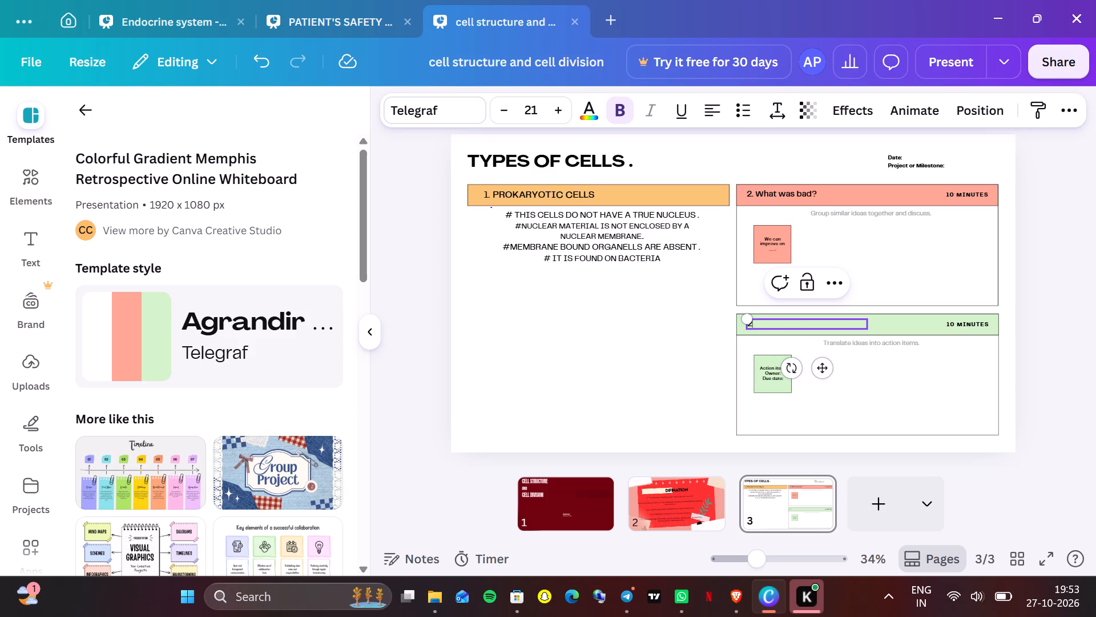
type(".")
key("space")
type("EUKRO")
key("BackSpace")
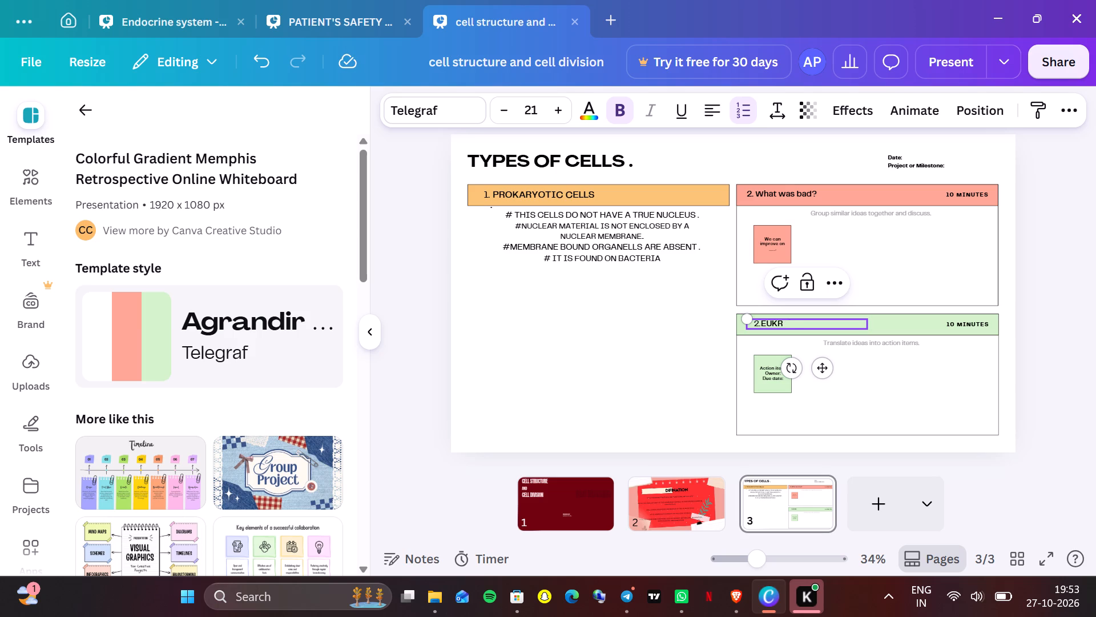
type("AR")
key("BackSpace")
key("BackSpace")
key("BackSpace")
key("a")
key("r")
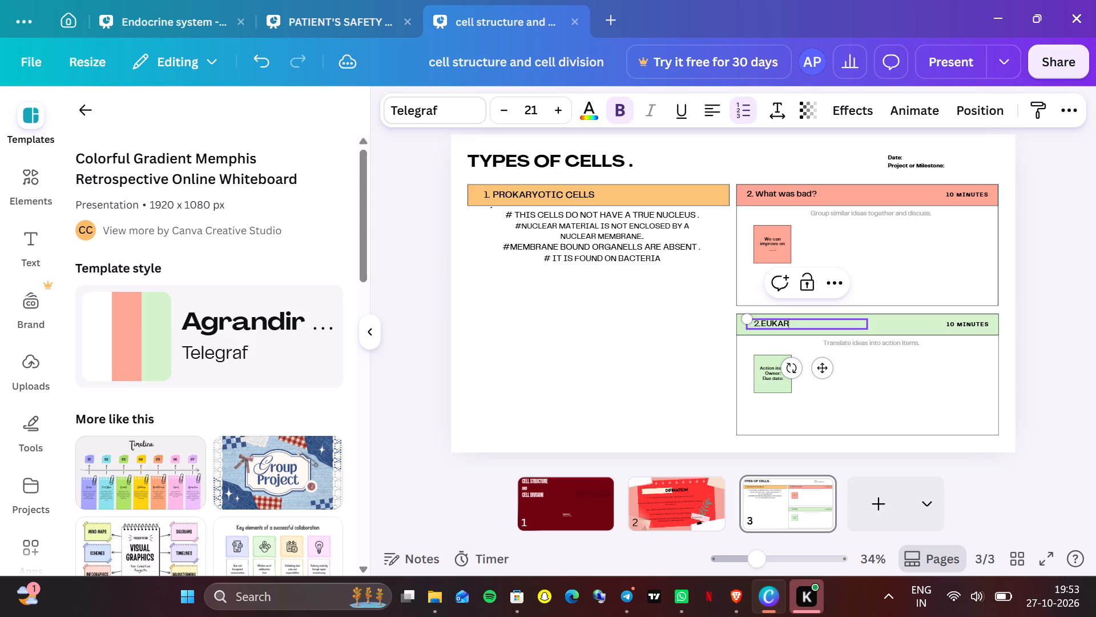
type("YOTIC")
key("space")
type("CELL")
key("s")
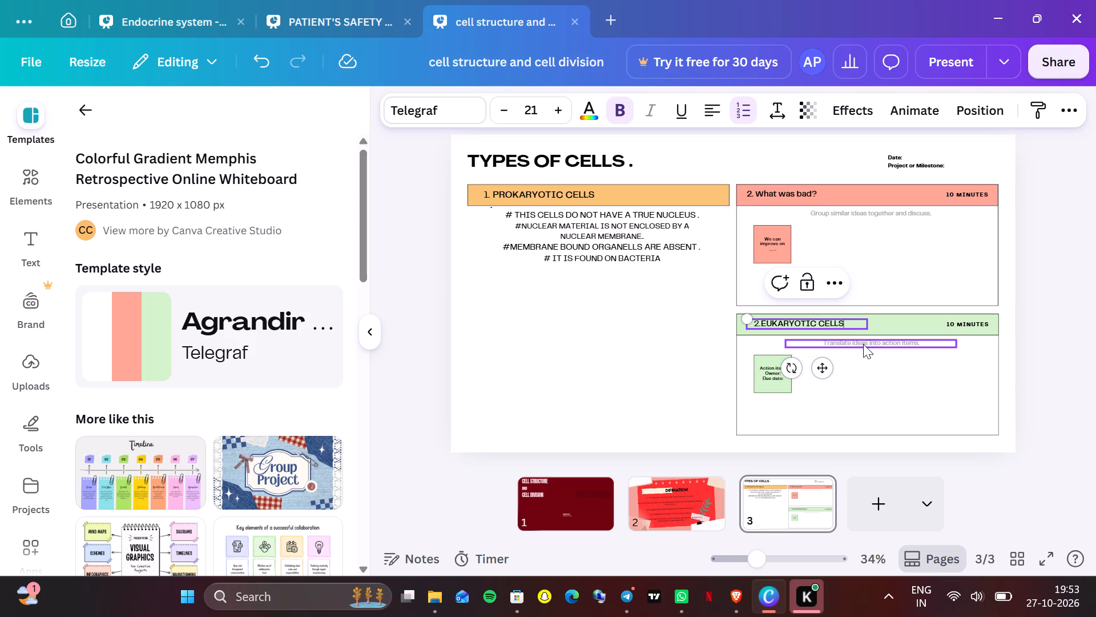
Delete the "10 MINUTES" label and the green "Action item" note from the eukaryotic cells section.
left_click(971, 323)
key("BackSpace")
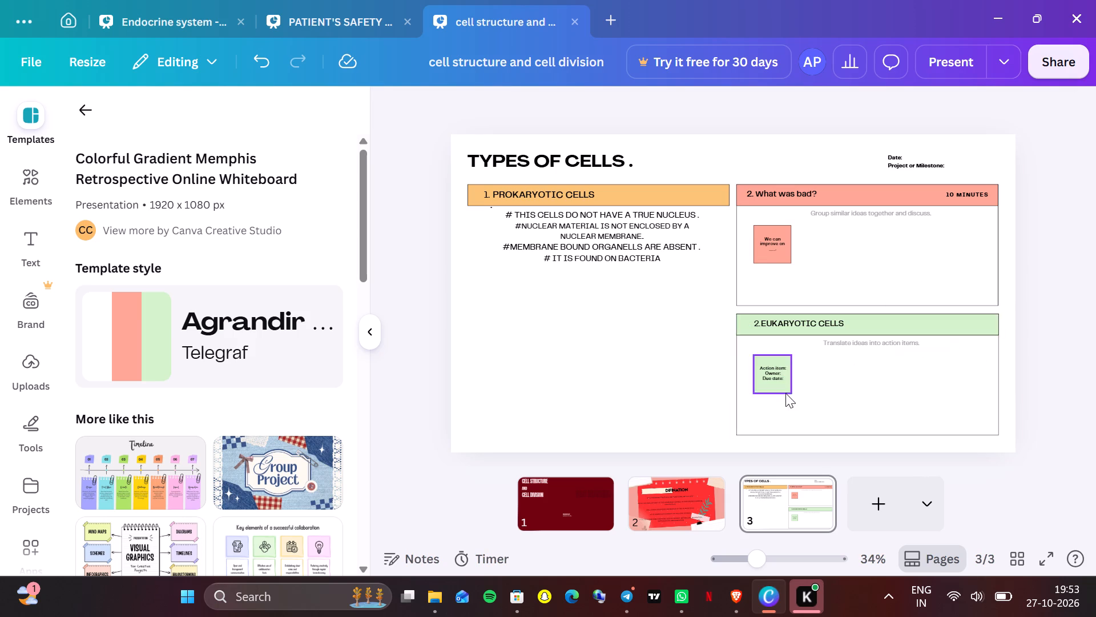
left_click(769, 378)
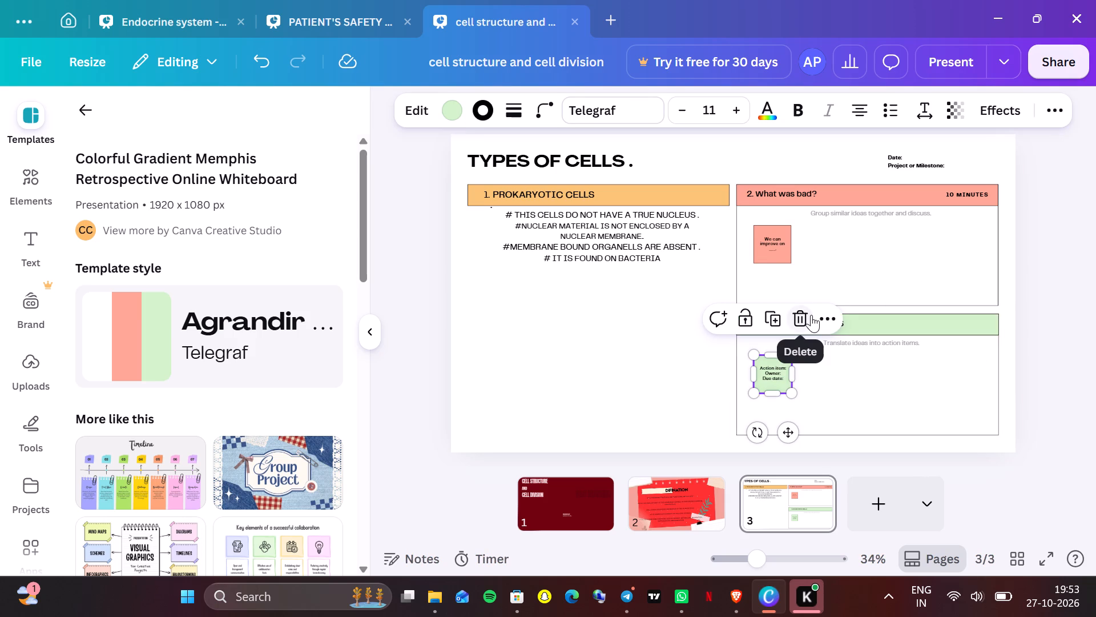
left_click(799, 315)
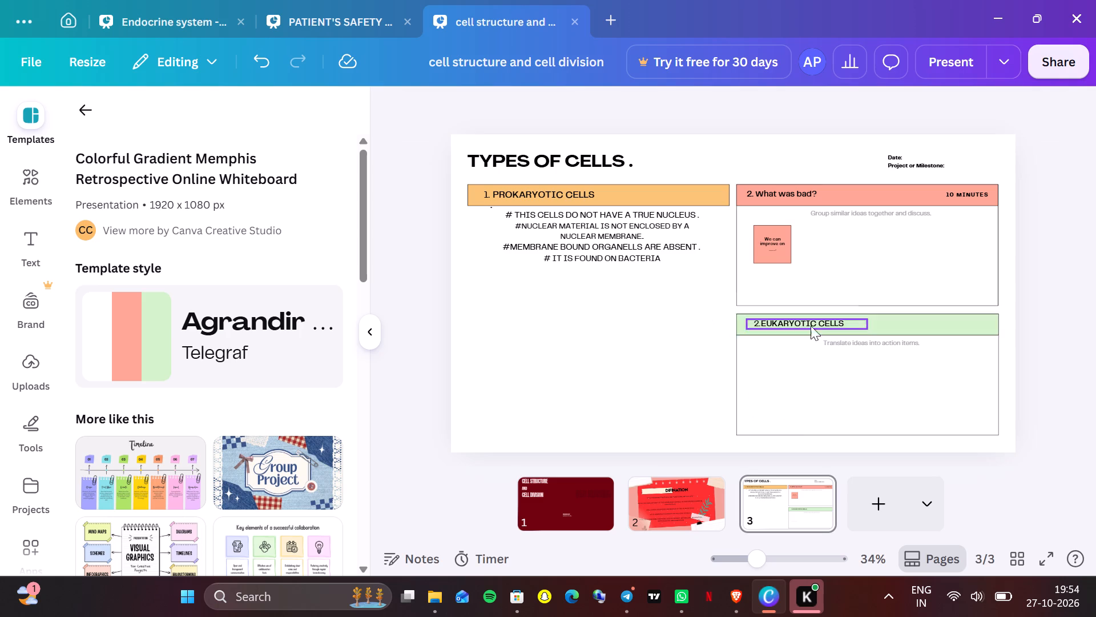
Clear the "Translate ideas into action items." description below the eukaryotic cells heading and set its text colour to black (#000000).
left_click(840, 342)
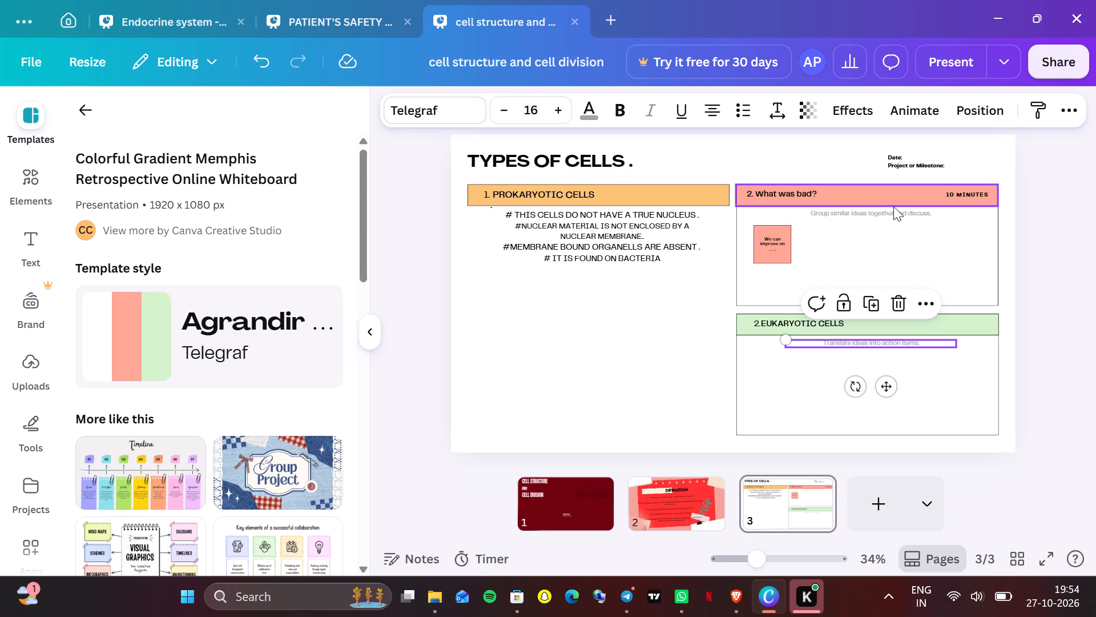
double_click(894, 339)
double_click(894, 339)
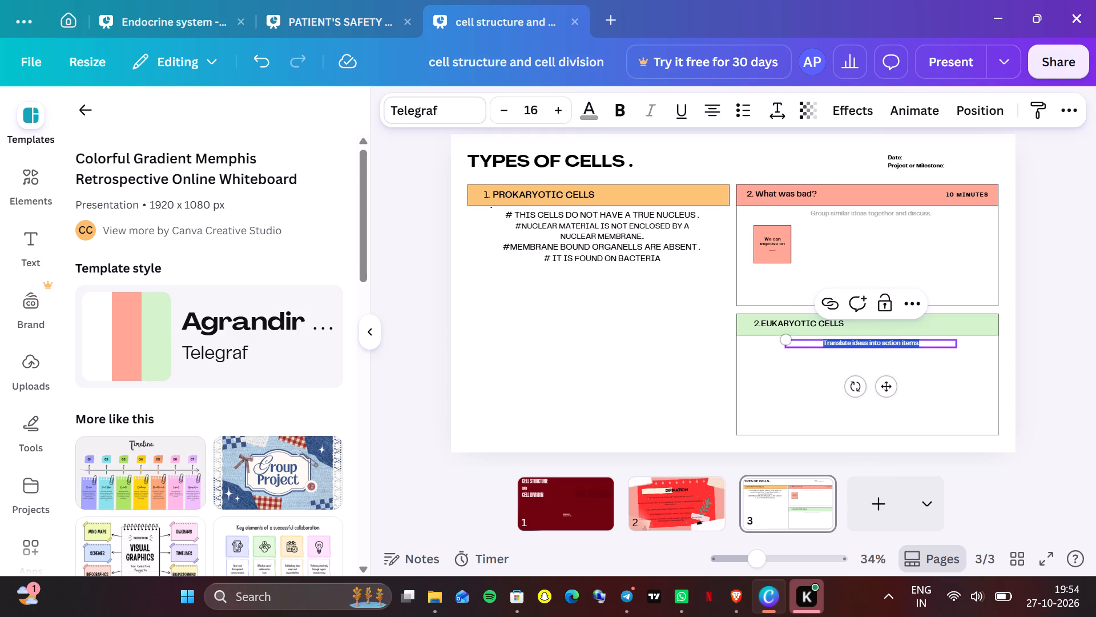
key("BackSpace")
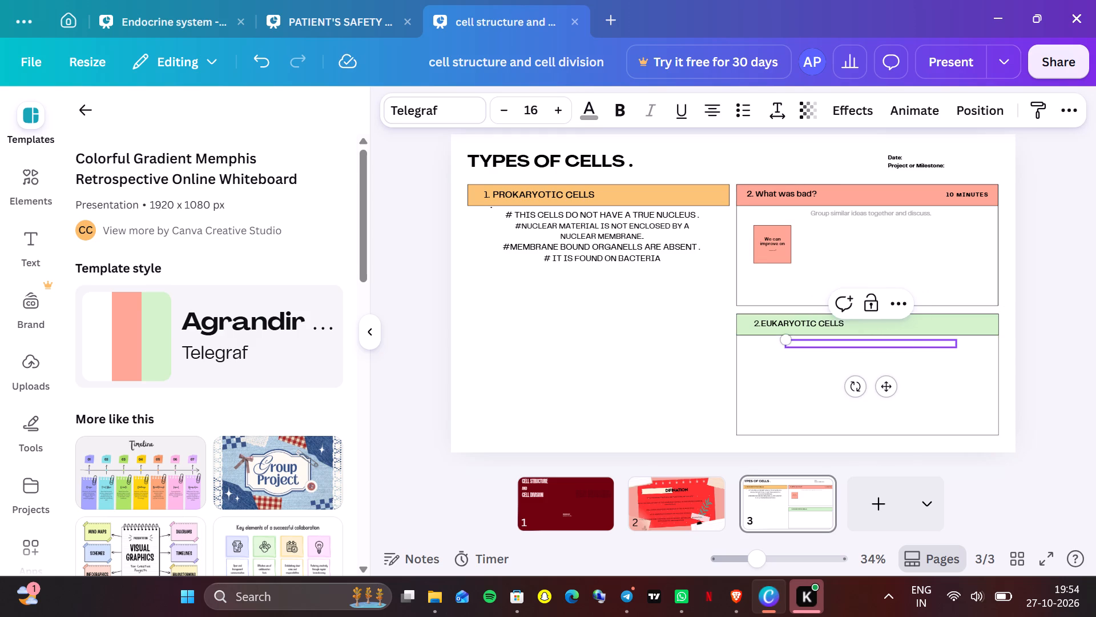
type("THESE")
key("space")
key("BackSpace")
key("BackSpace")
key("BackSpace")
key("BackSpace")
key("BackSpace")
key("BackSpace")
left_click(586, 109)
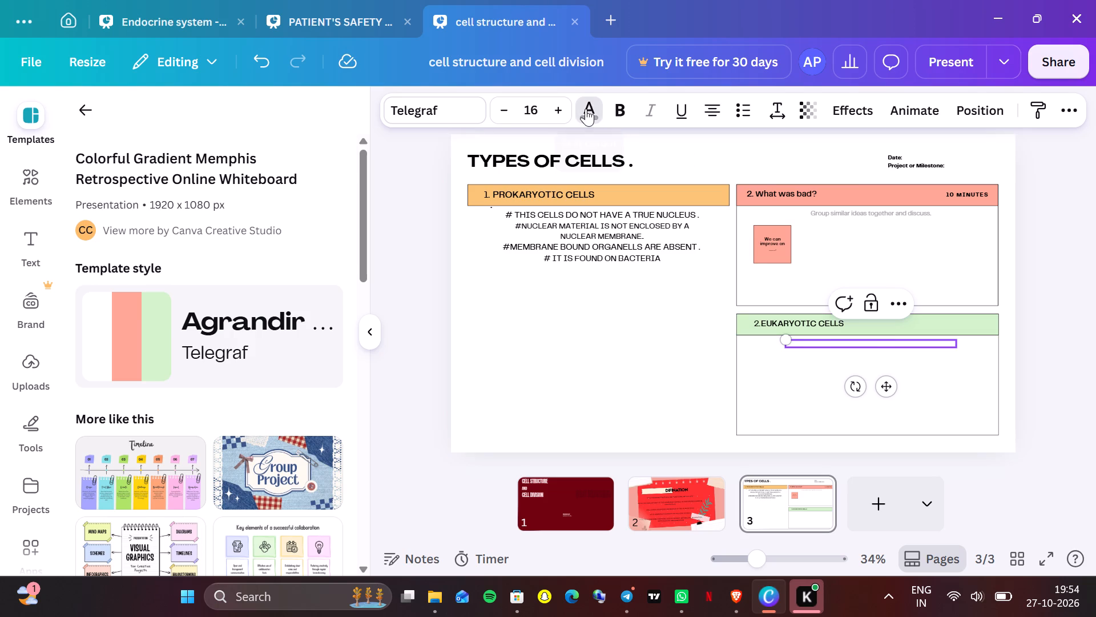
left_click(291, 234)
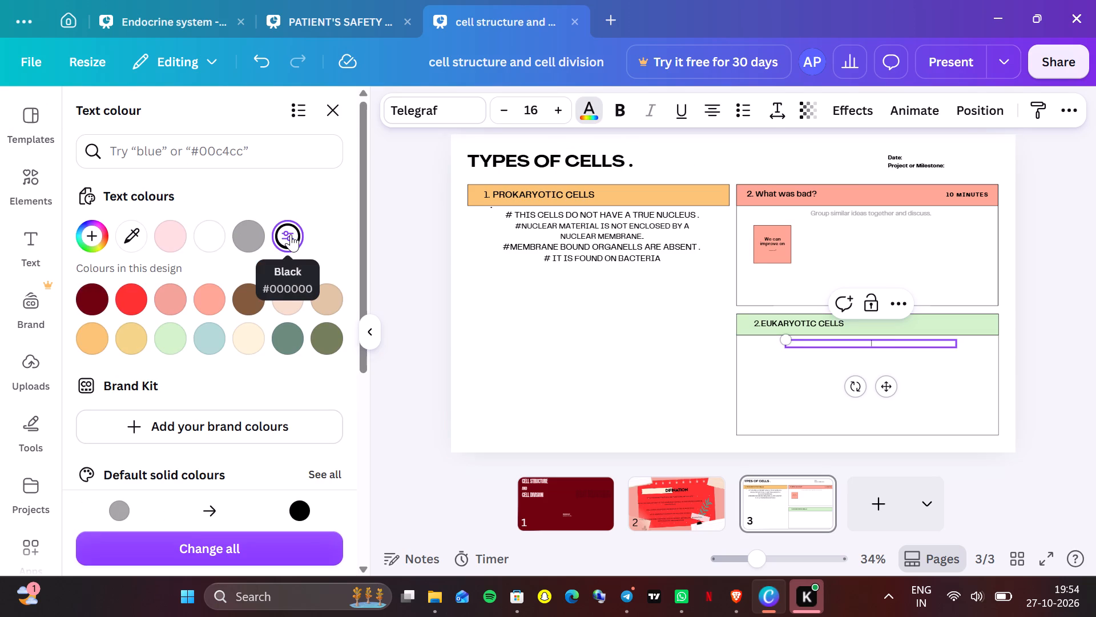
Enter the first eukaryotic point in the emptied description text box: "# THESE CELLS HAVE A WELL DEFINED NUCLEUS".
key("shift+numbersign")
key("space")
type("THESE CELLS")
key("space")
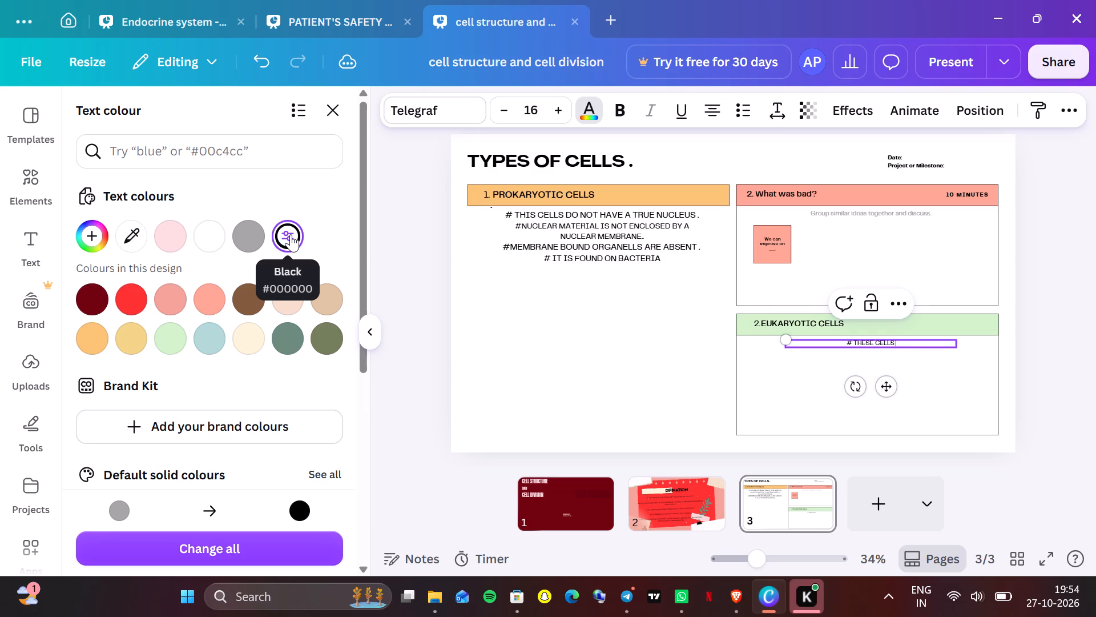
type("HAVE")
key("space")
type("A")
key("space")
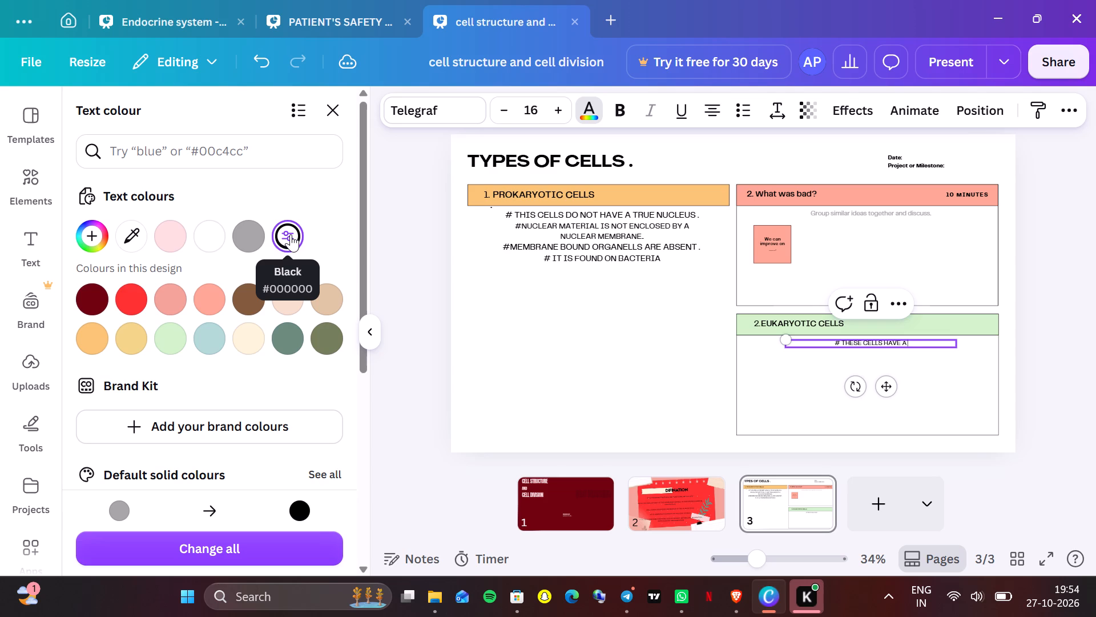
key("space")
type("WELL")
key("space")
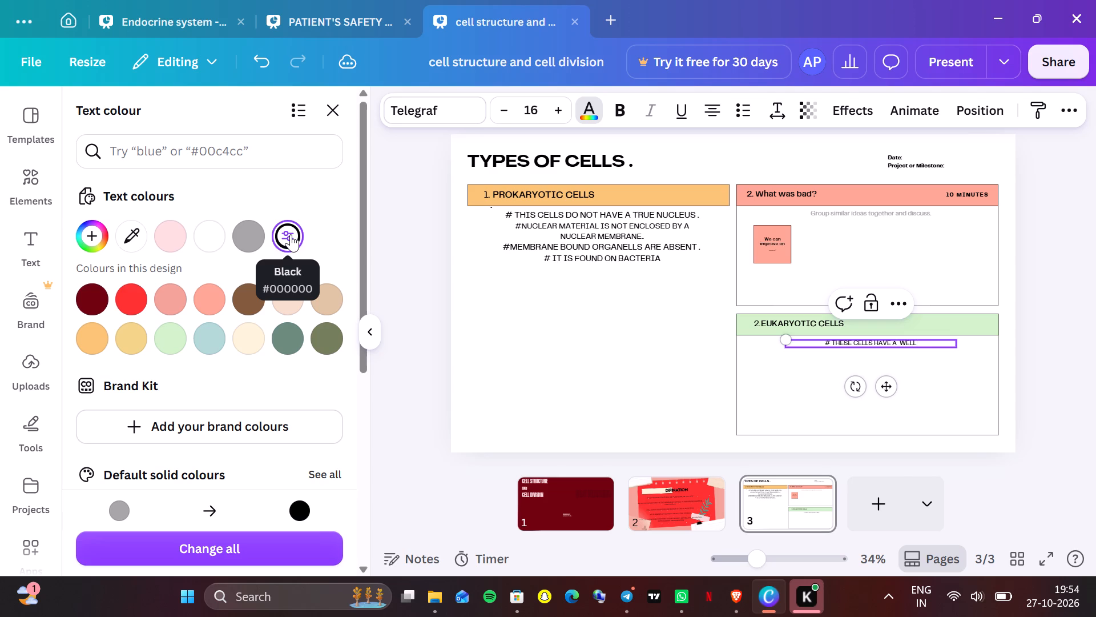
type("D3")
key("BackSpace")
type("EFI")
type("NES")
key("BackSpace")
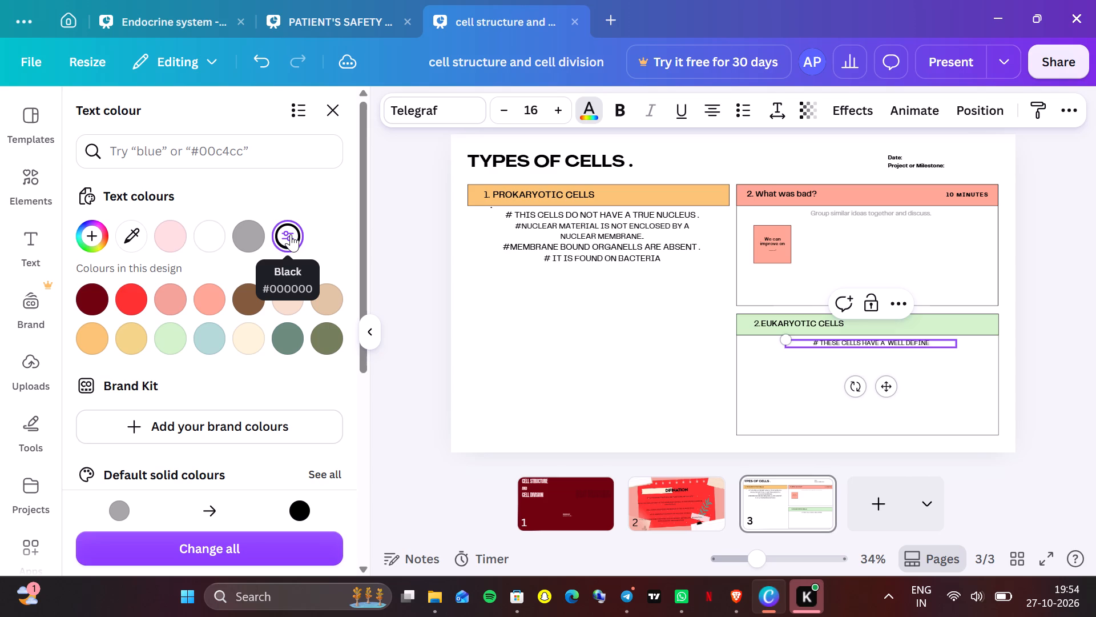
type("D")
key("space")
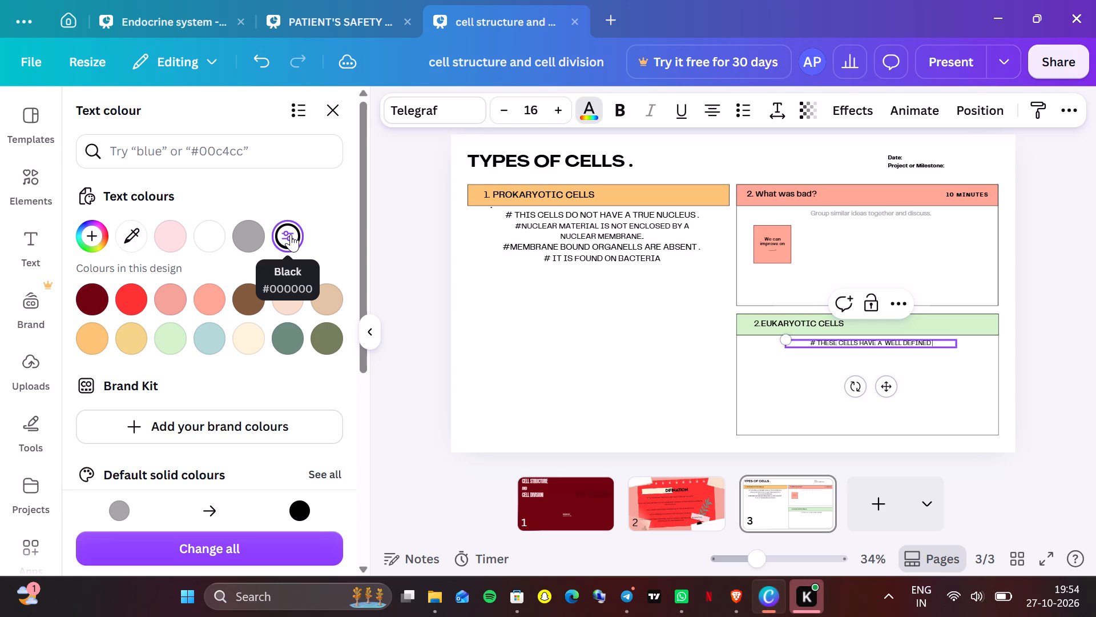
type("NUCLE")
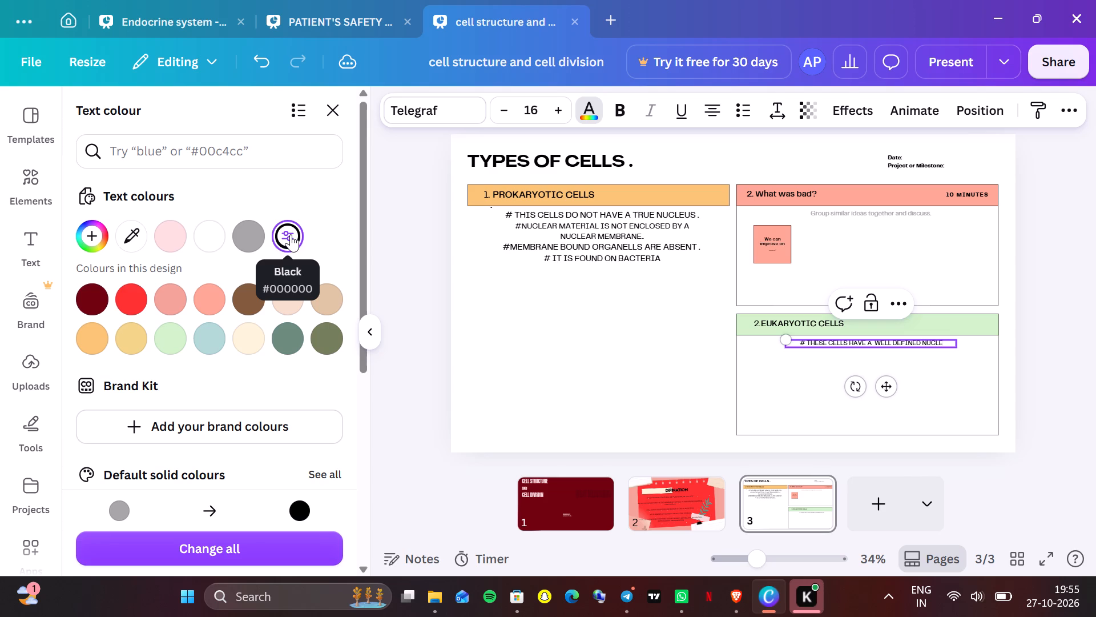
type("US")
key("space")
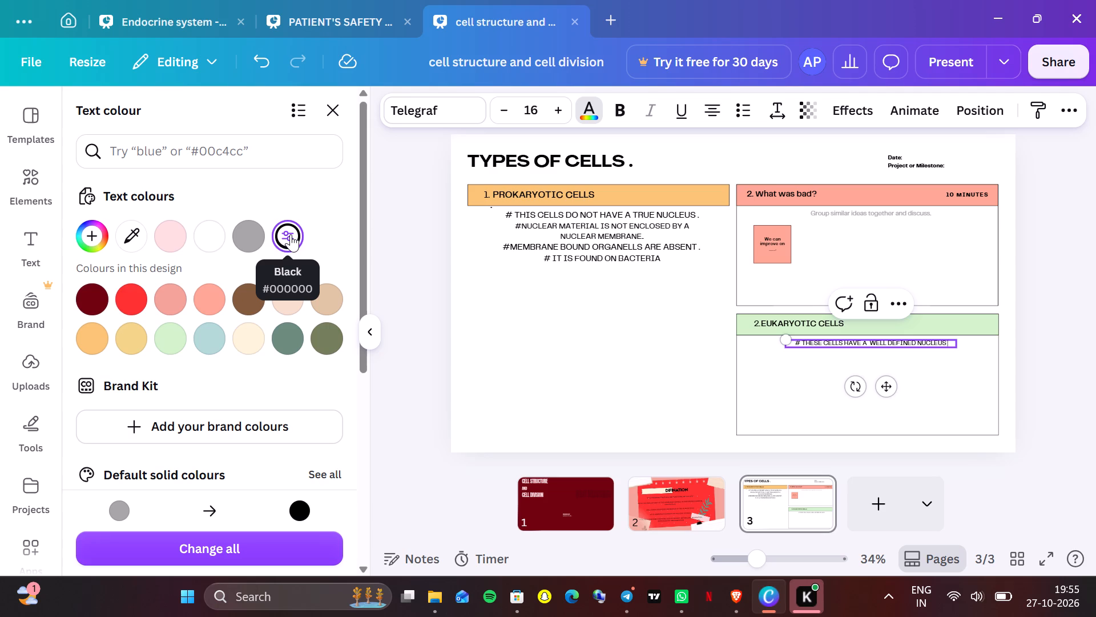
Extend the first eukaryotic point with the word "MEMBRANE" after "NUCLEUS".
key("space")
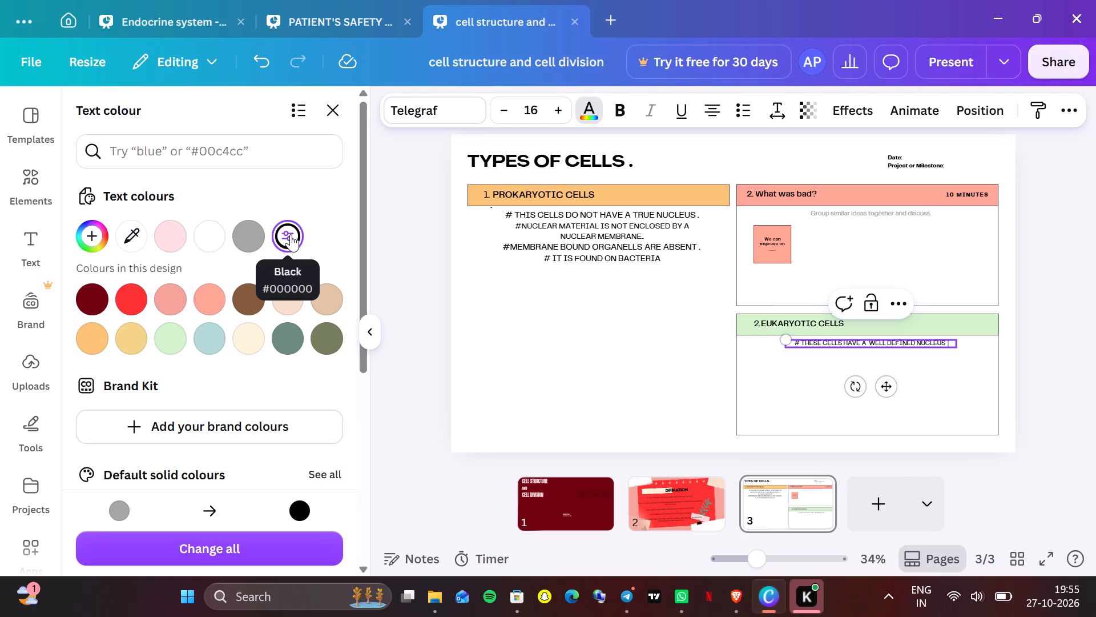
key("m")
type("EMBRANE")
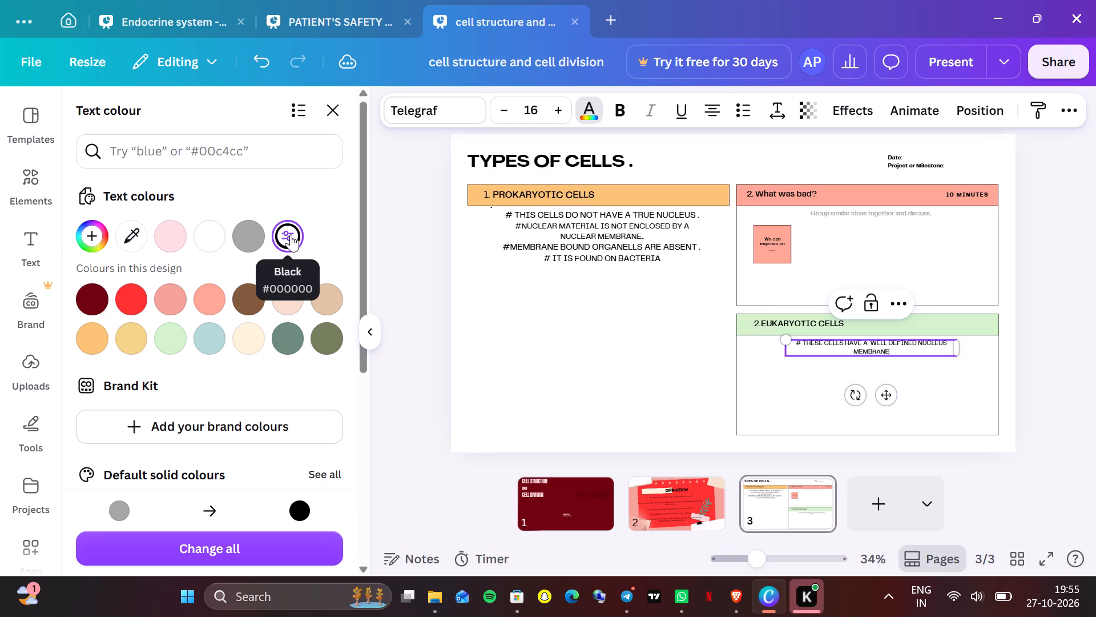
key("space")
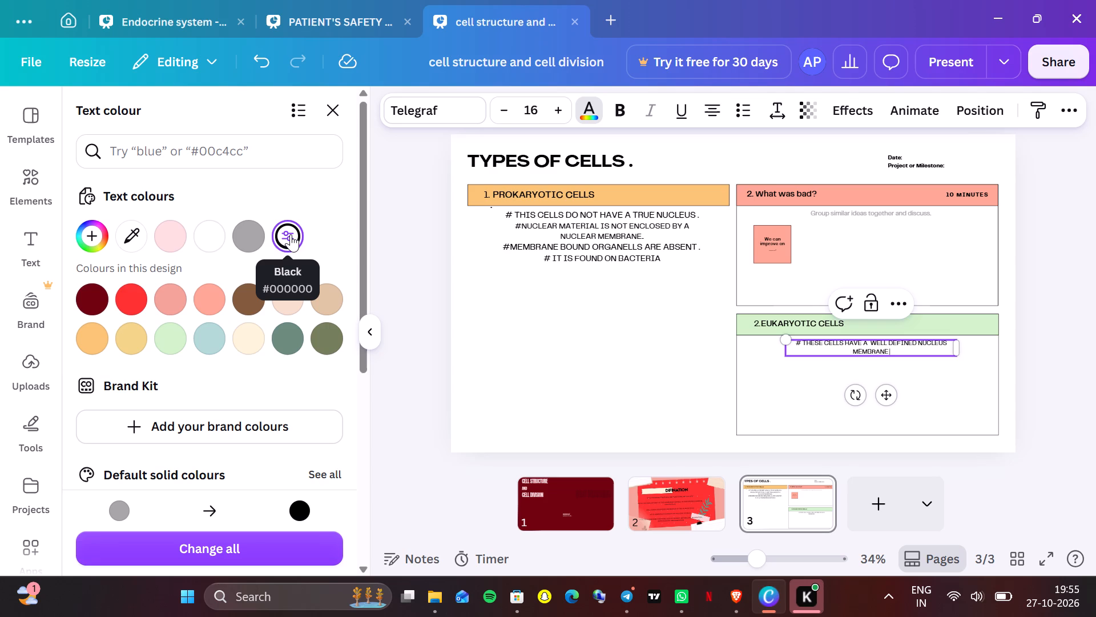
Set the eukaryotic points' font size to 21 and end the first point with a full stop.
double_click(555, 112)
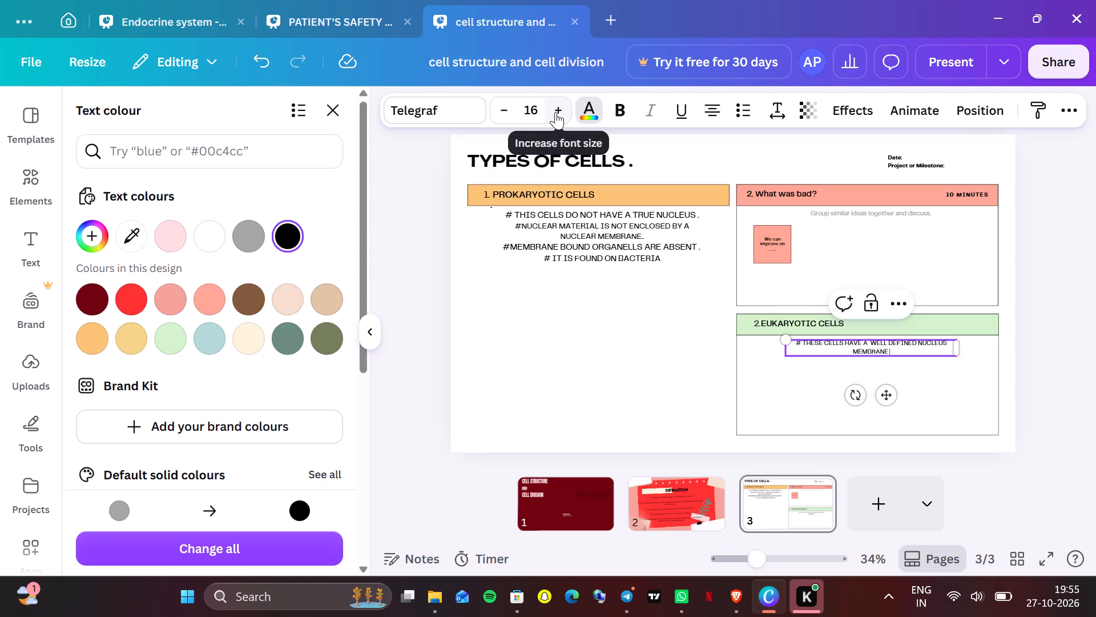
left_click(555, 112)
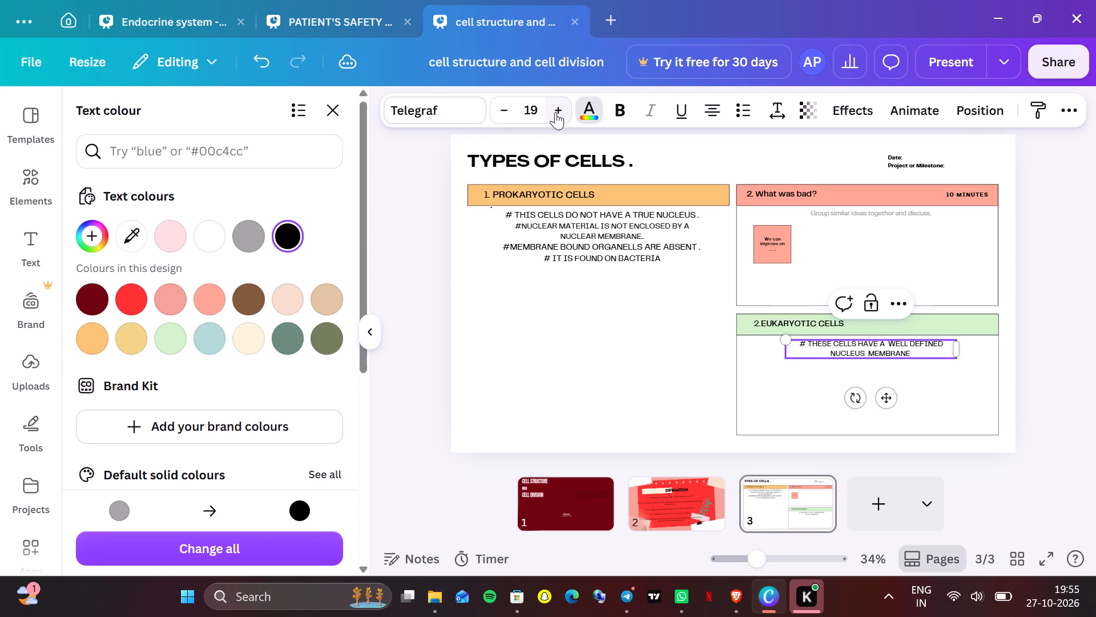
left_click(555, 112)
left_click(555, 112)
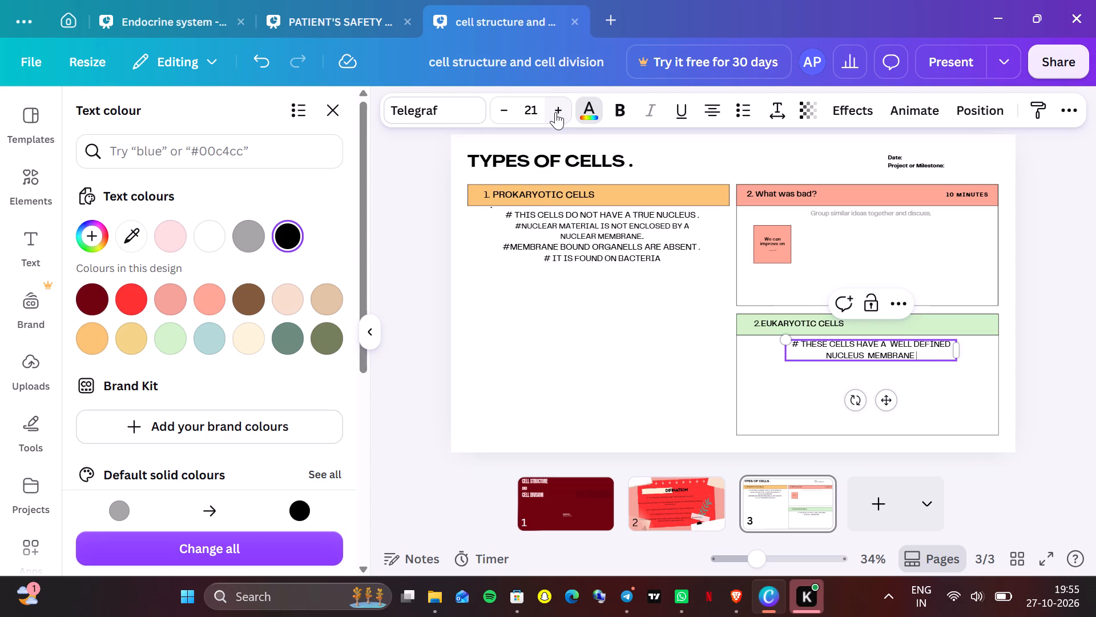
key("period")
Add the second eukaryotic point on a new line: "#MEMBRANE BOUND ORANELLS ARE PRESENT .".
key("Return")
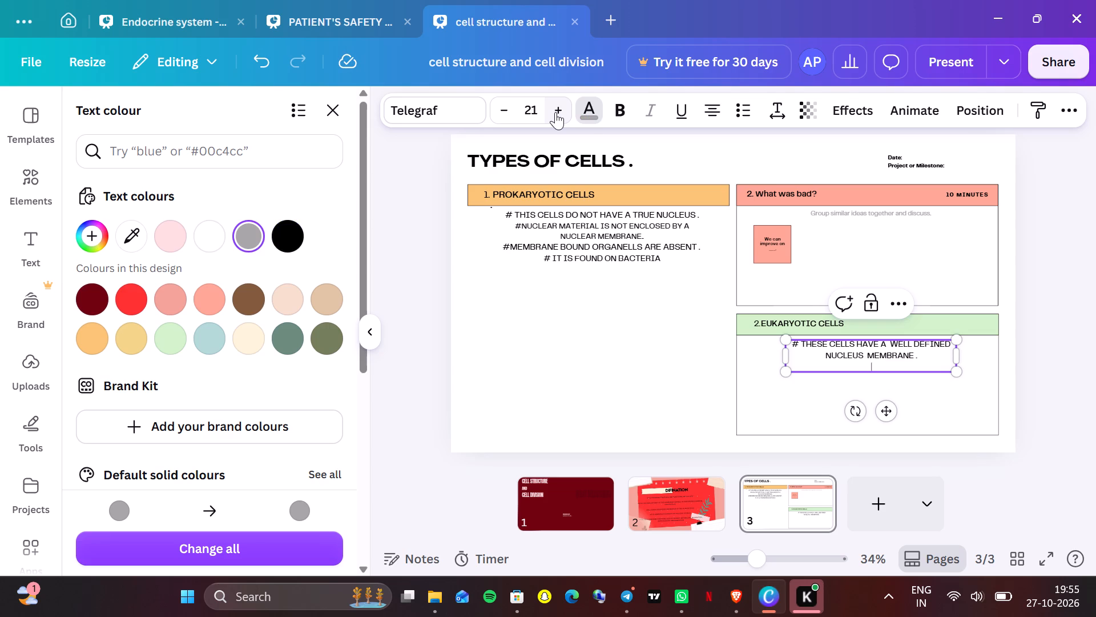
key("shift+numbersign")
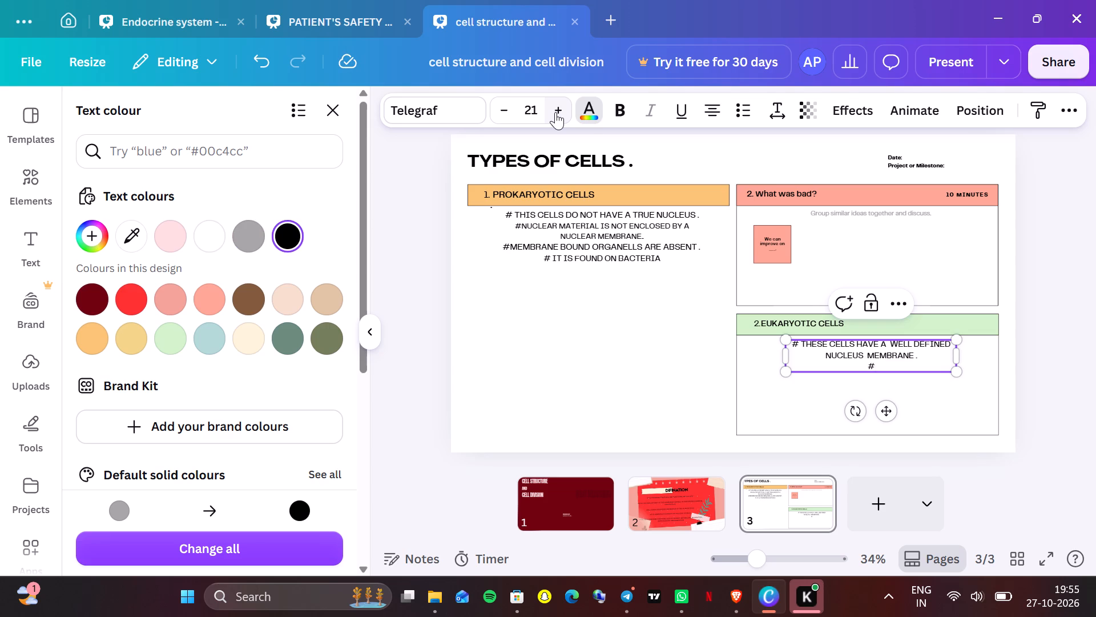
key("m")
type("EM")
type("BRANE")
key("space")
key("b")
type("OUND")
key("space")
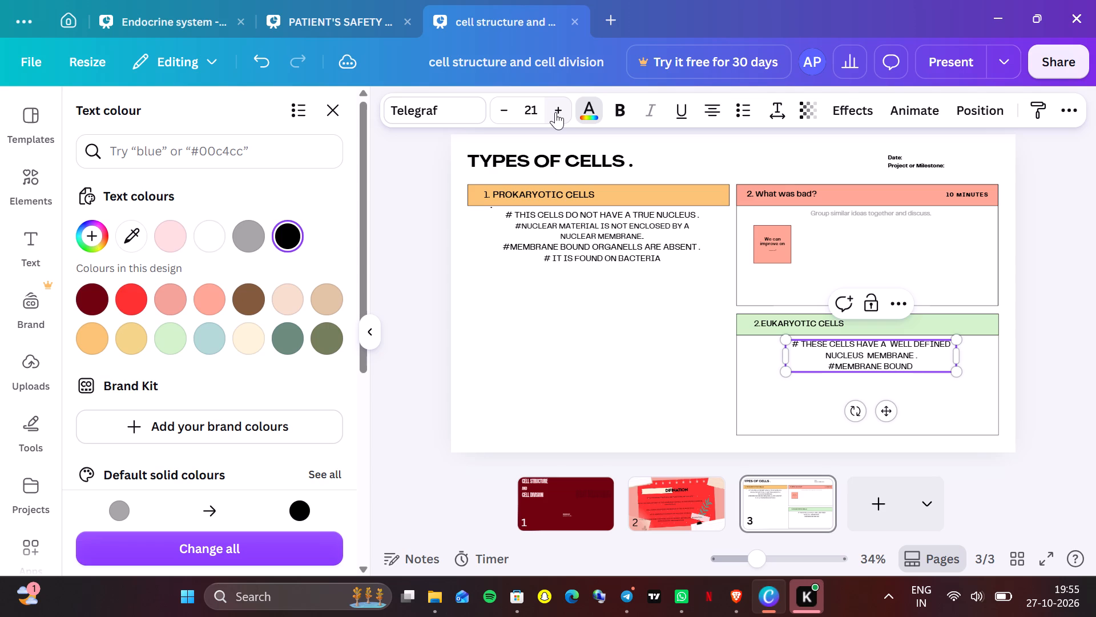
type("OR")
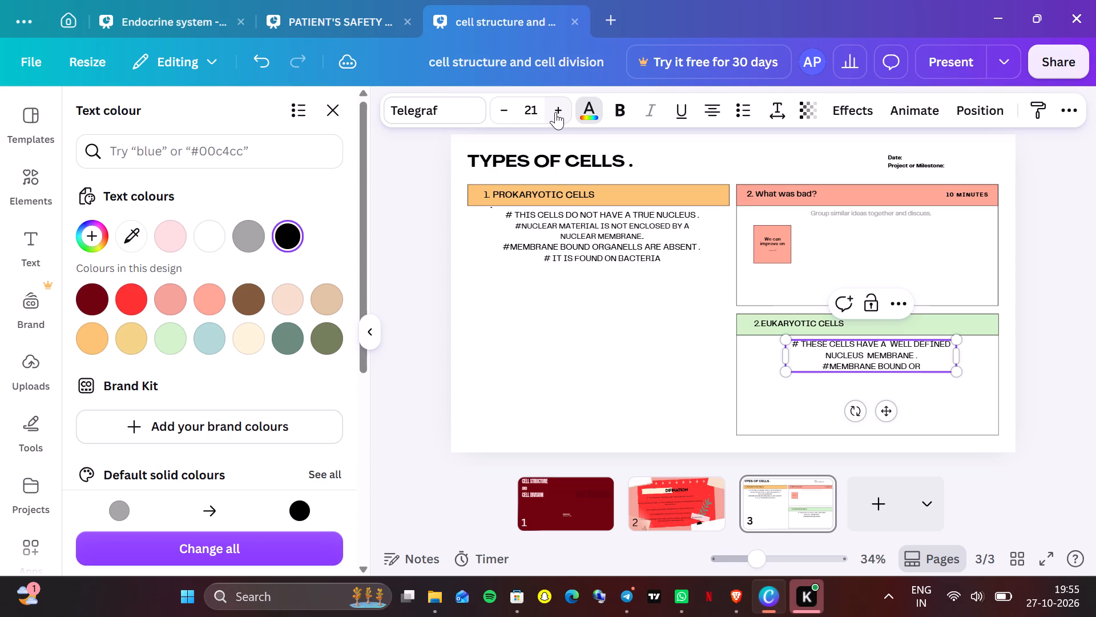
key("a")
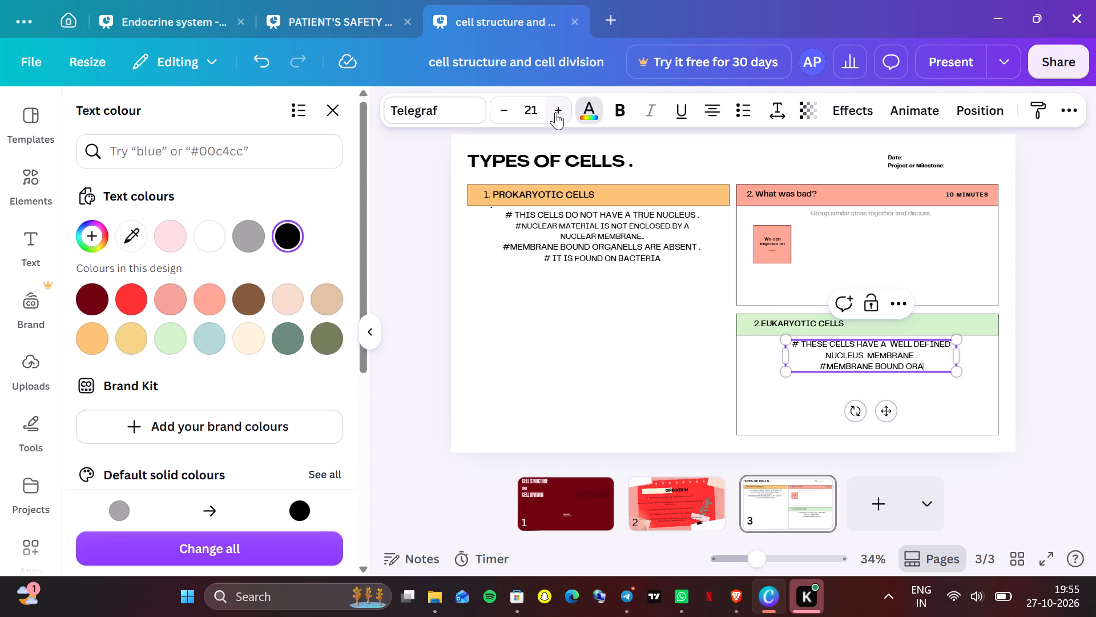
type("NELLS")
key("space")
type("ARE")
key("space")
type("PRESENT")
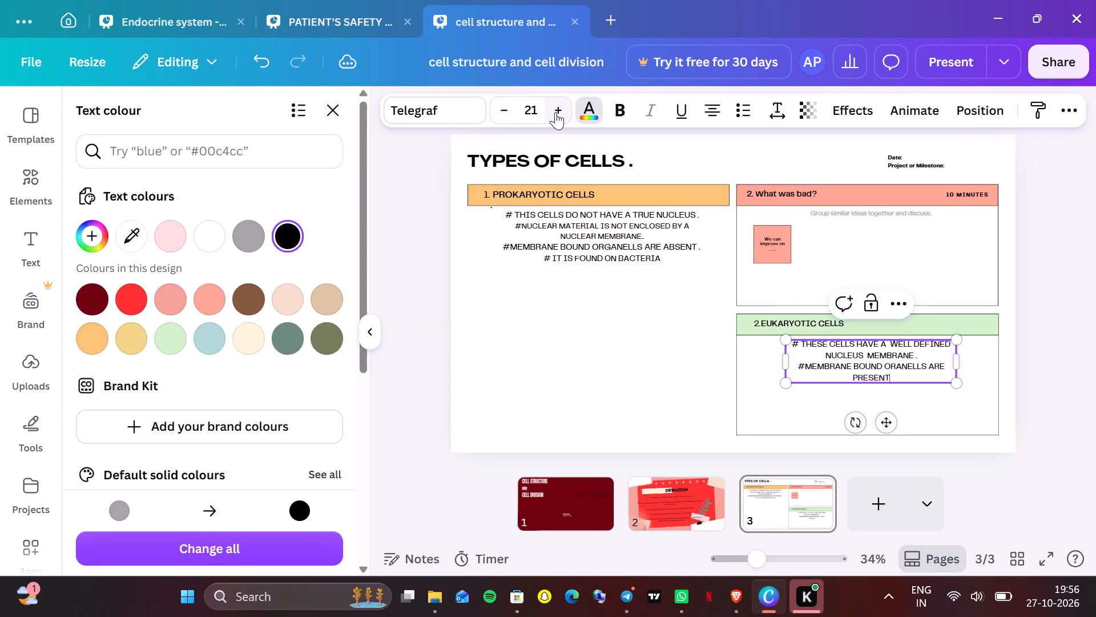
key("space")
key("period")
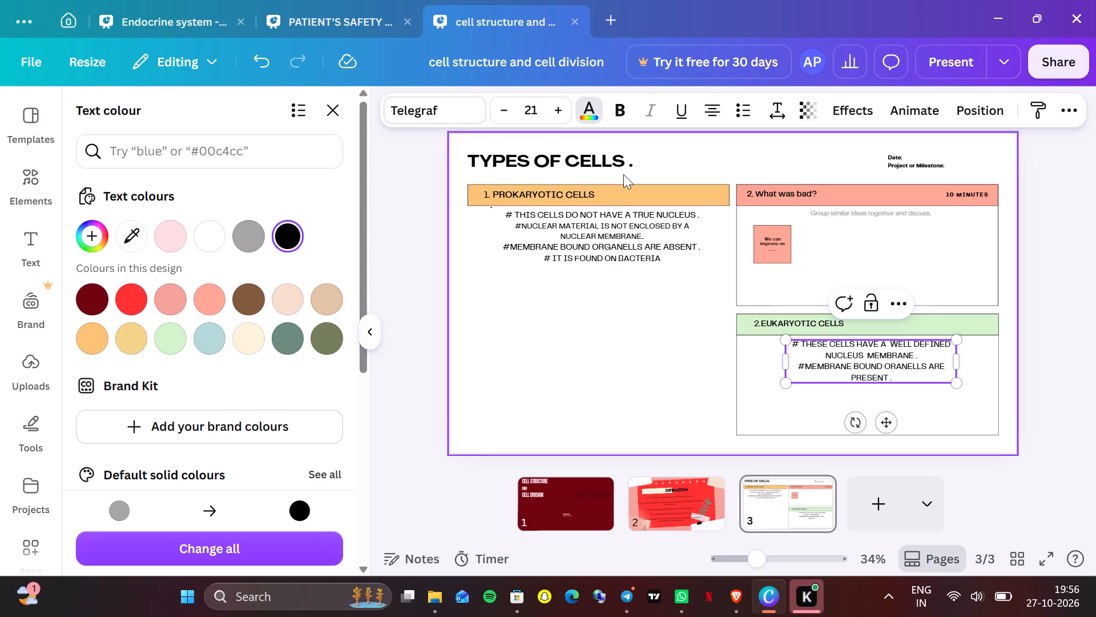
Add the third eukaryotic point on a new line: "#THEY ARE MORE COMPLEX THAN PROPARYOTIC CELLS .".
key("Return")
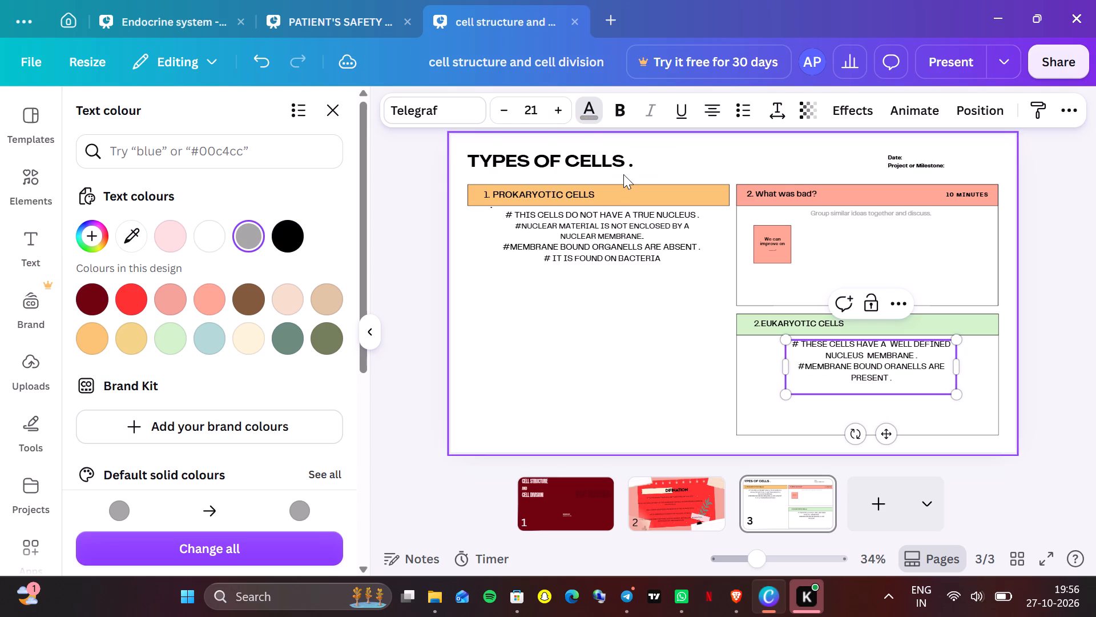
key("shift+numbersign")
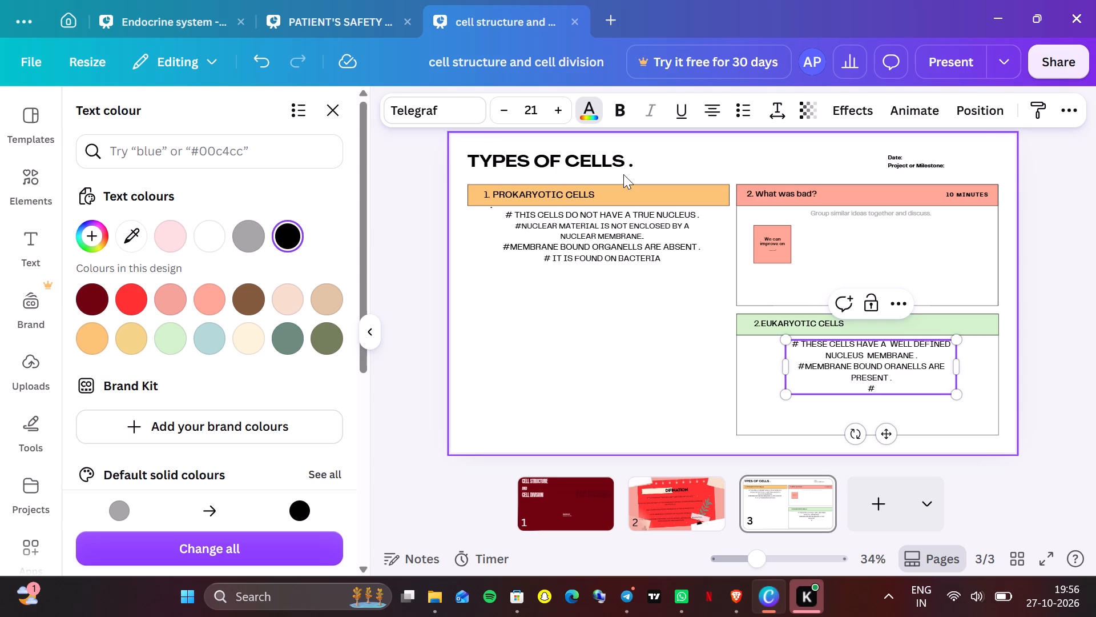
type("THEY")
key("space")
type("ARE")
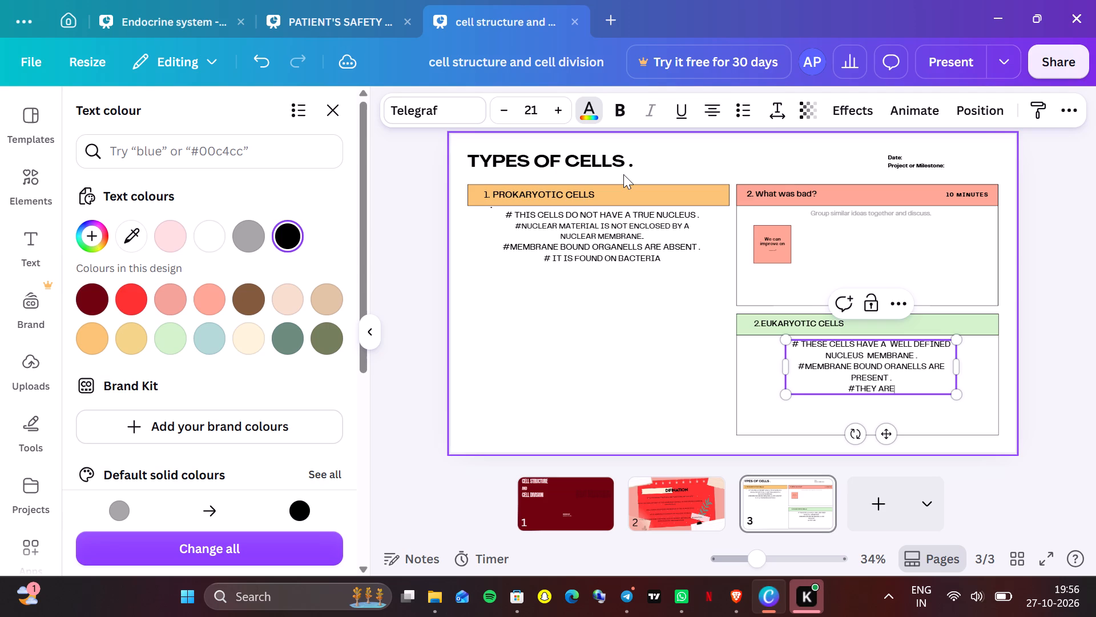
key("space")
type("MORE COMPLEX")
key("space")
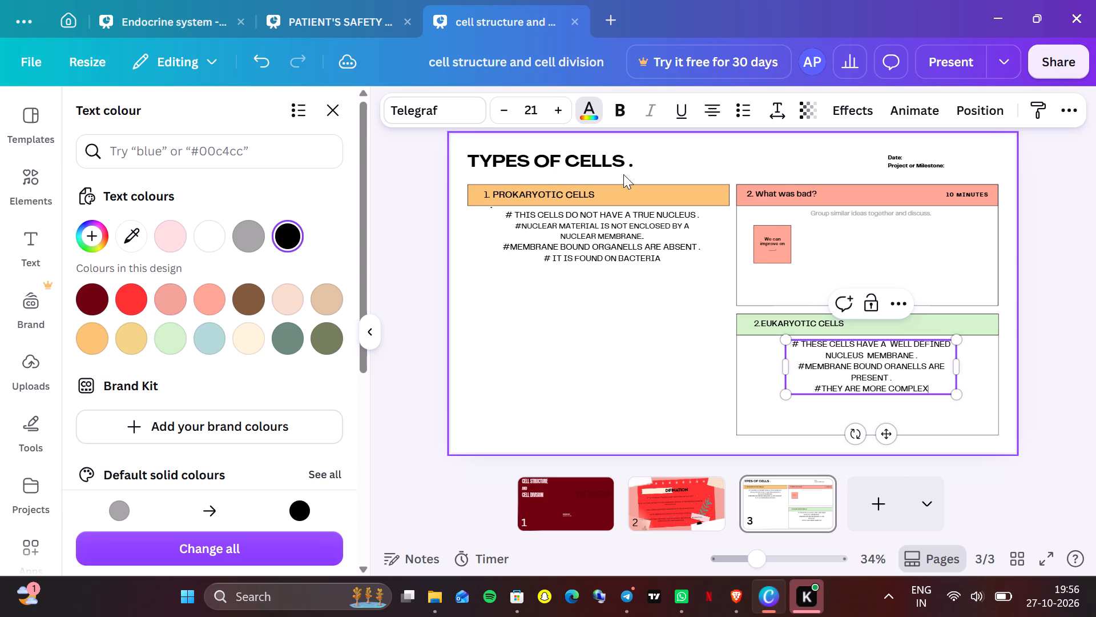
type("THA")
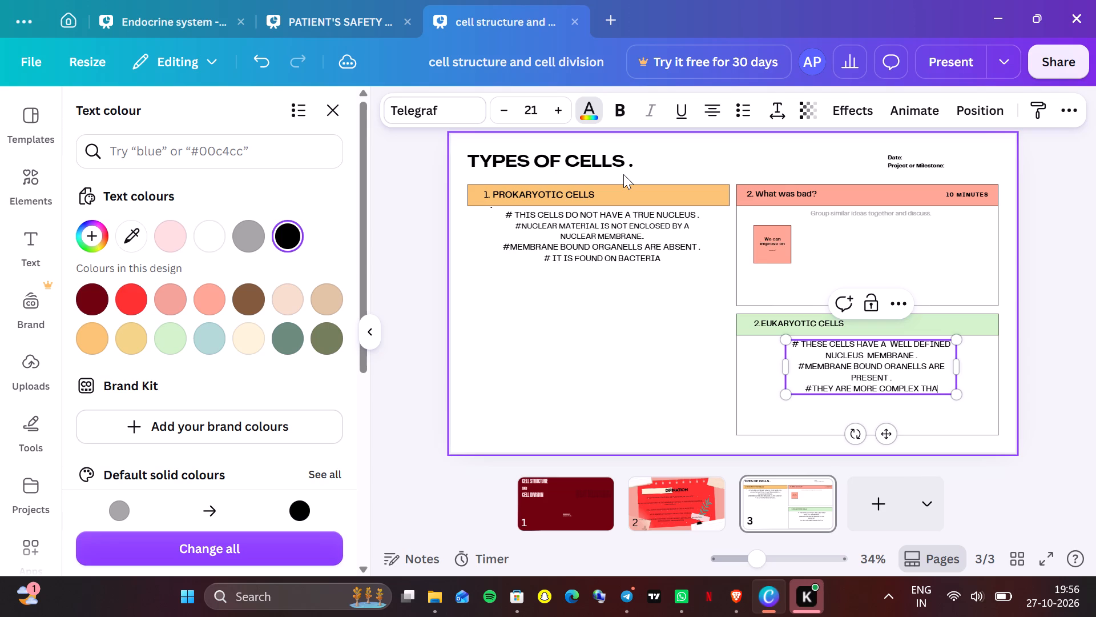
type("N")
key("space")
type("PR")
key("o")
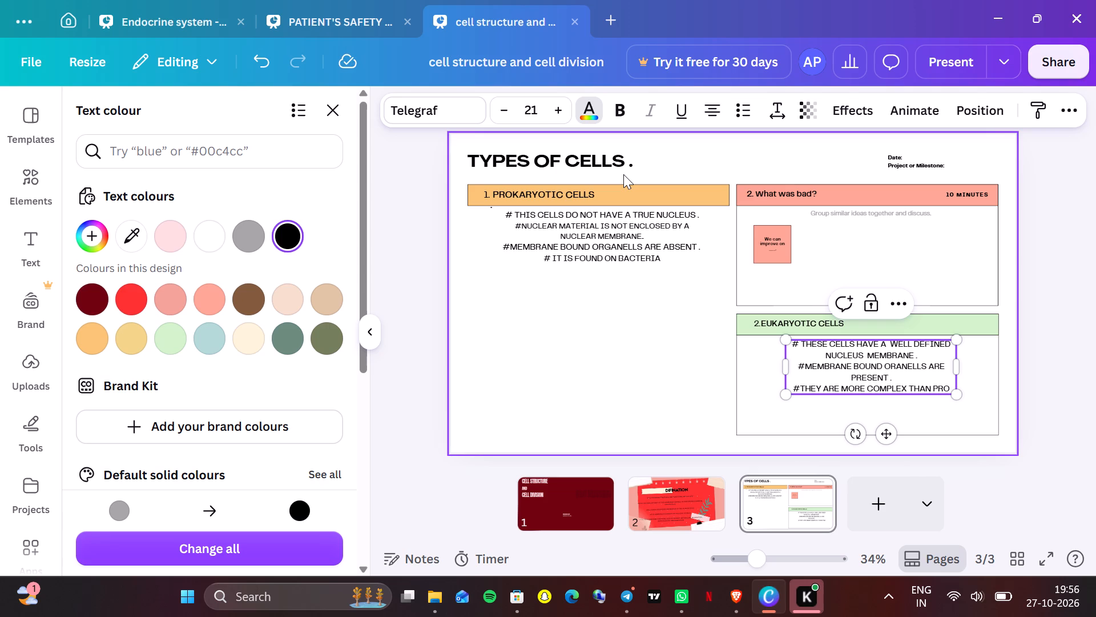
key("p")
type("AR")
type("YOTIC CELLS")
key("space")
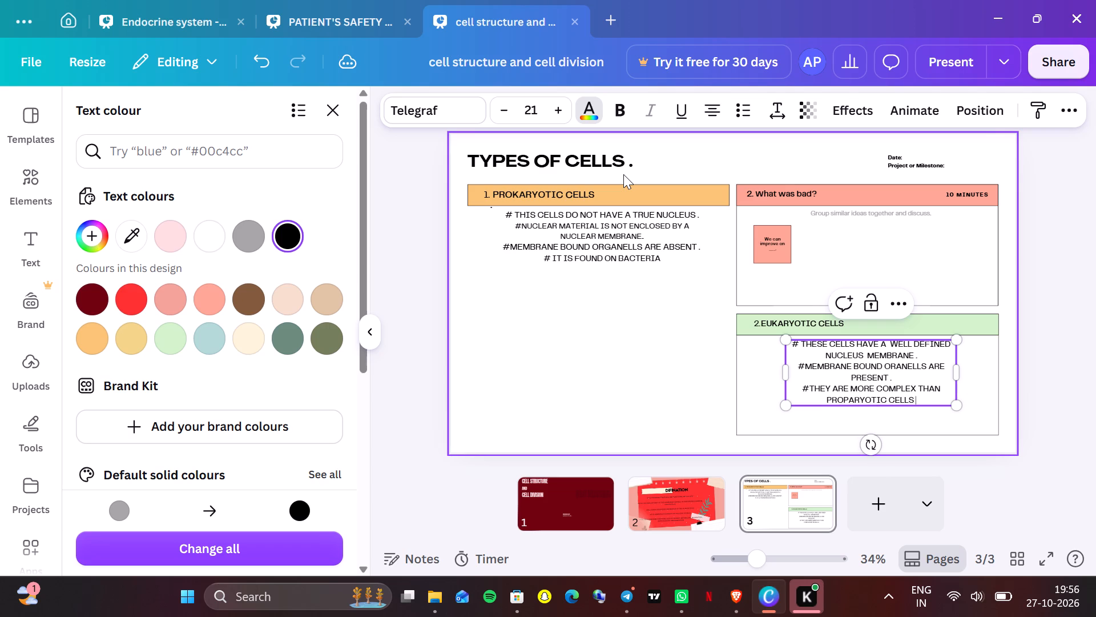
key("period")
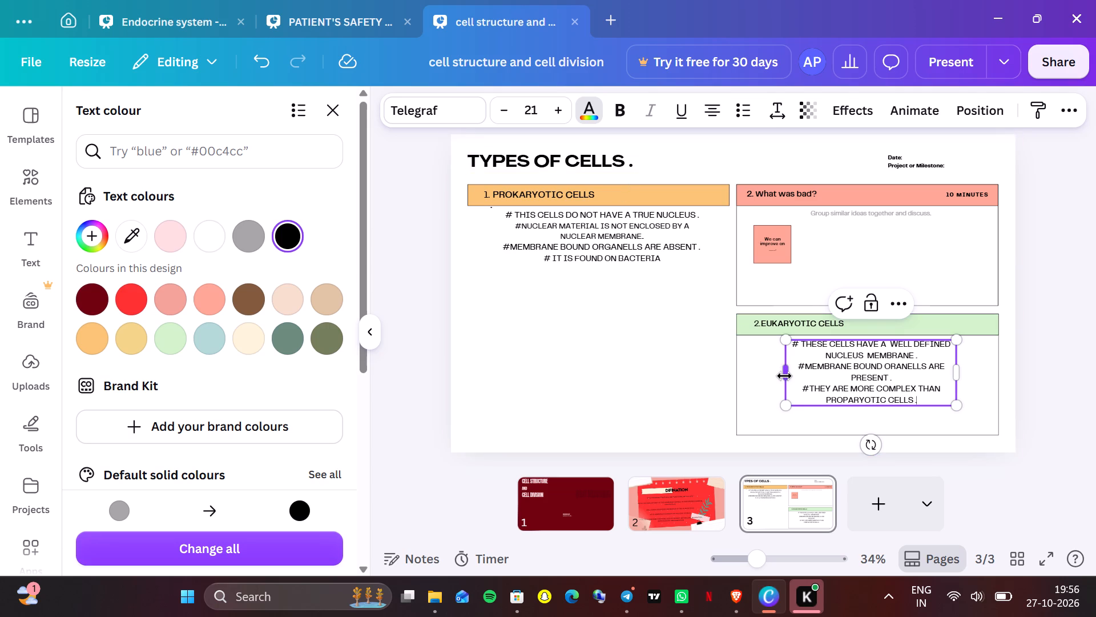
Widen the eukaryotic points text box leftward so its edge lines up with the start of the section heading.
left_click_drag(784, 376, 765, 375)
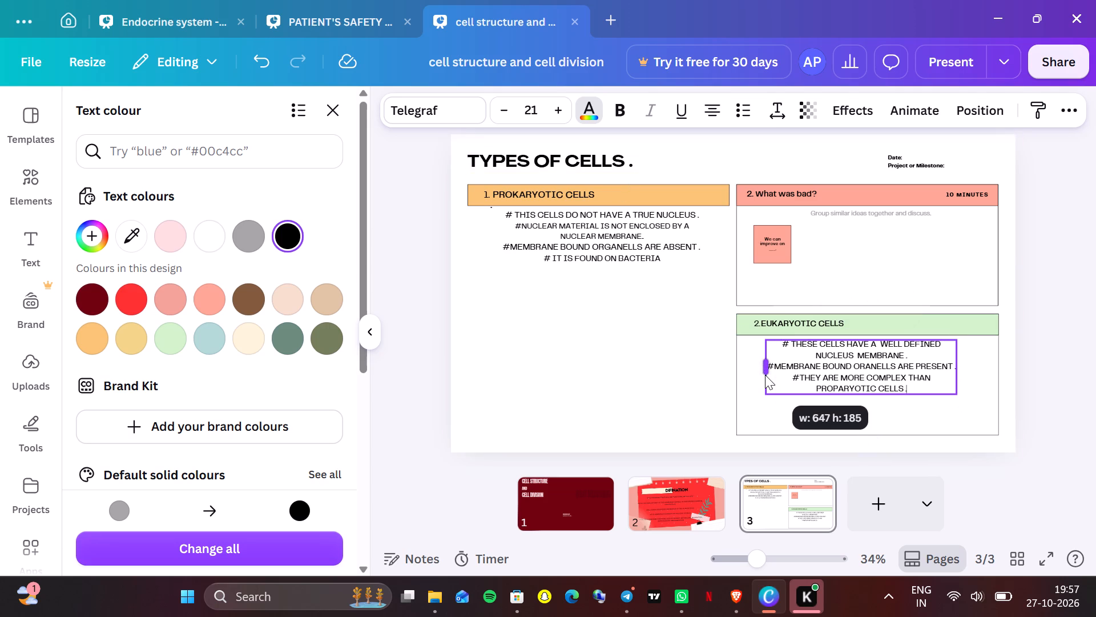
left_click_drag(765, 375, 753, 375)
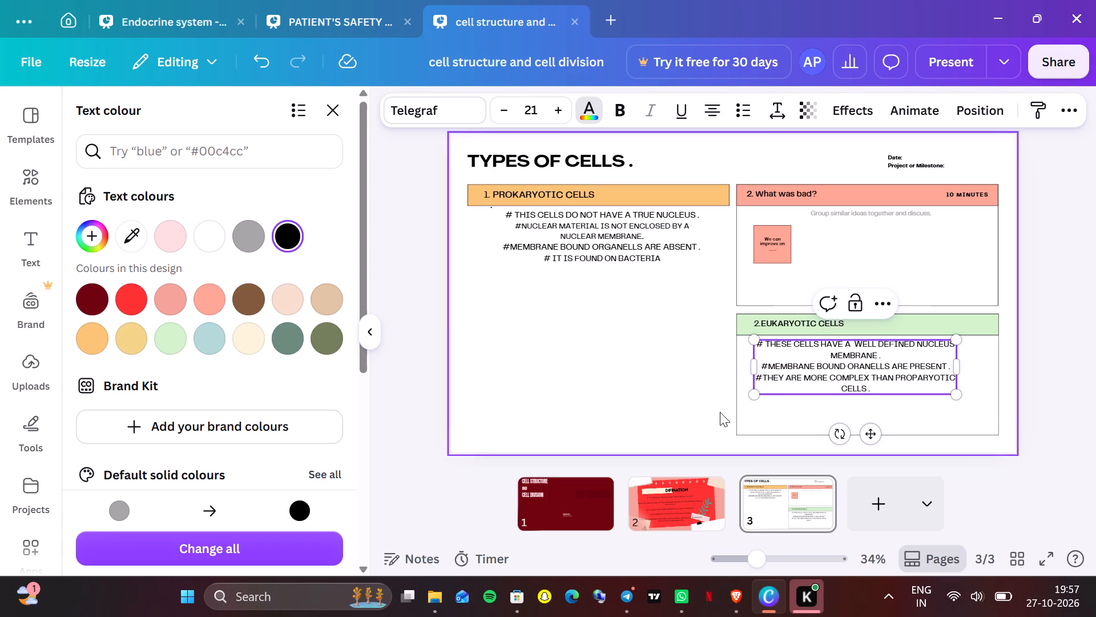
Delete the outlined frames around the eukaryotic cells section and the "2. What was bad?" section.
left_click(737, 396)
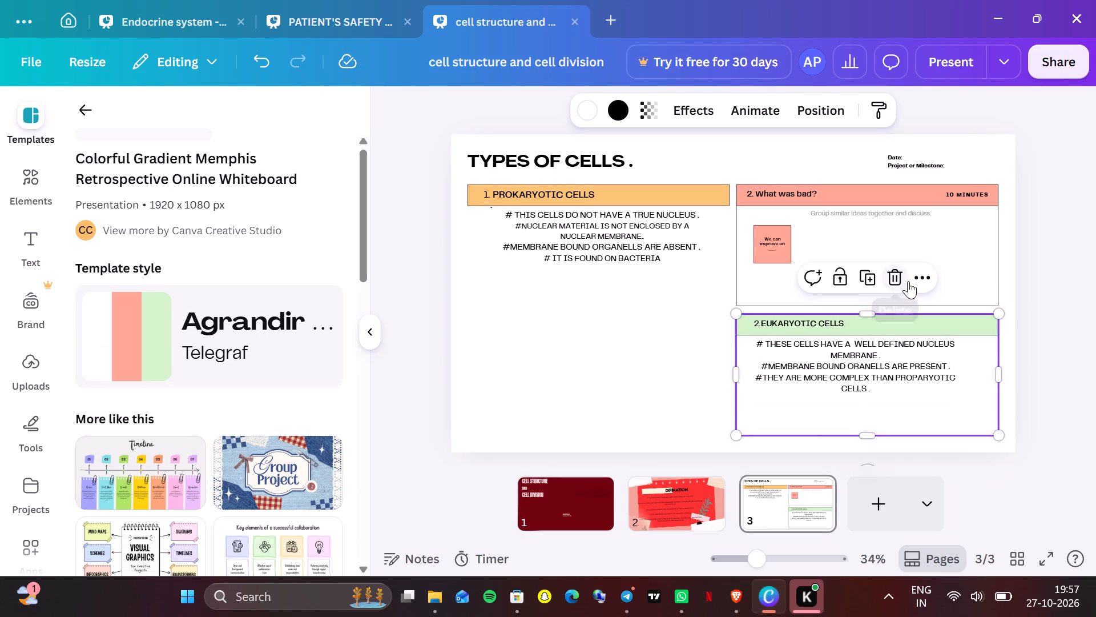
left_click(899, 276)
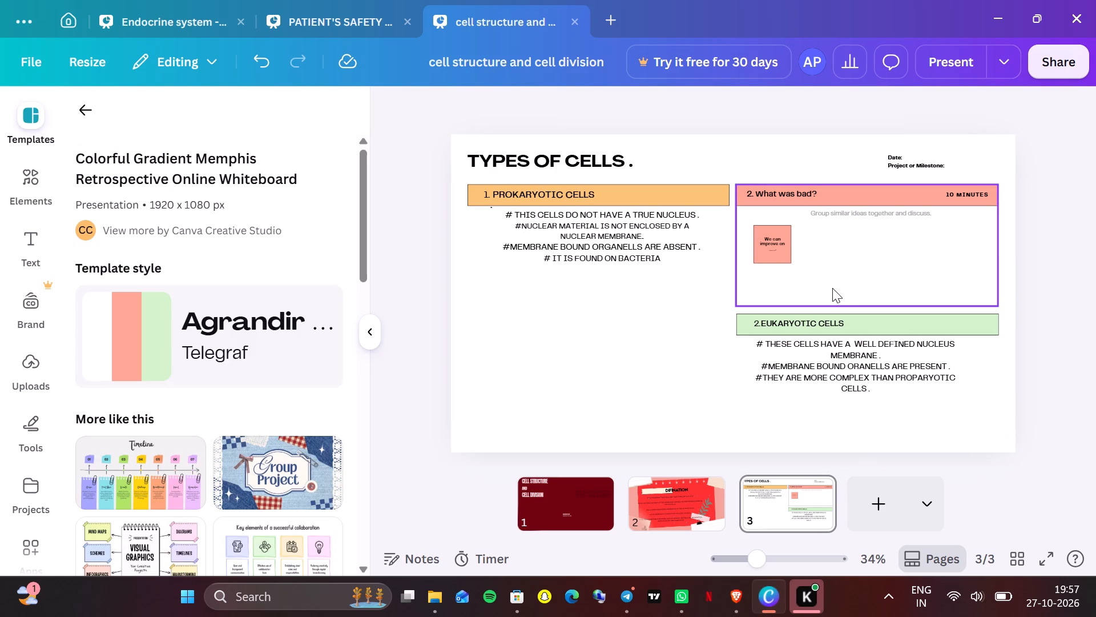
left_click(846, 306)
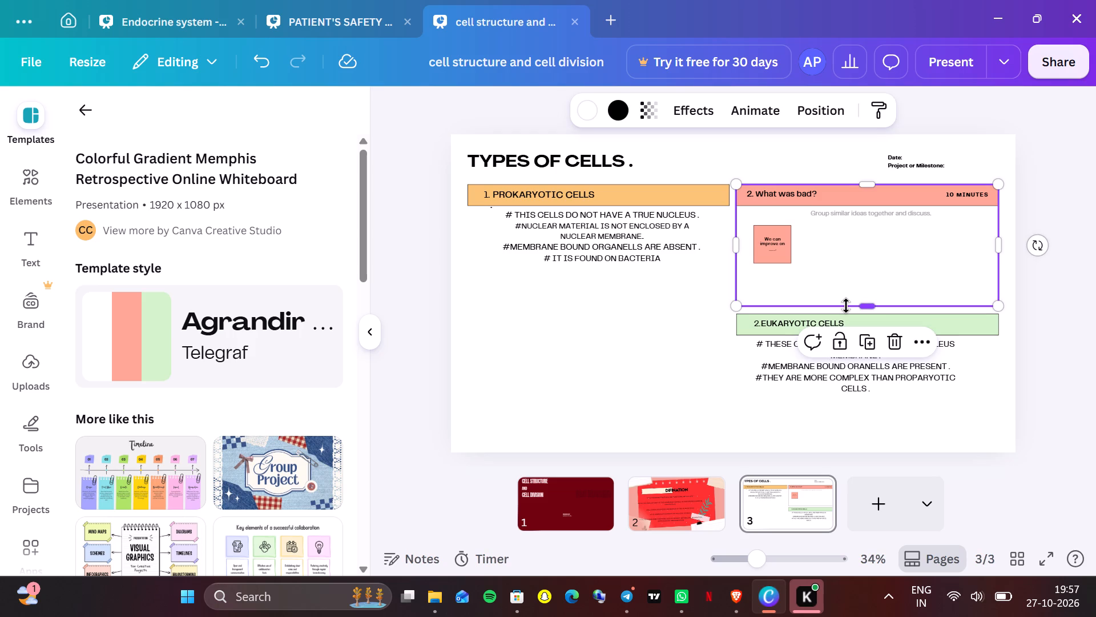
left_click(895, 352)
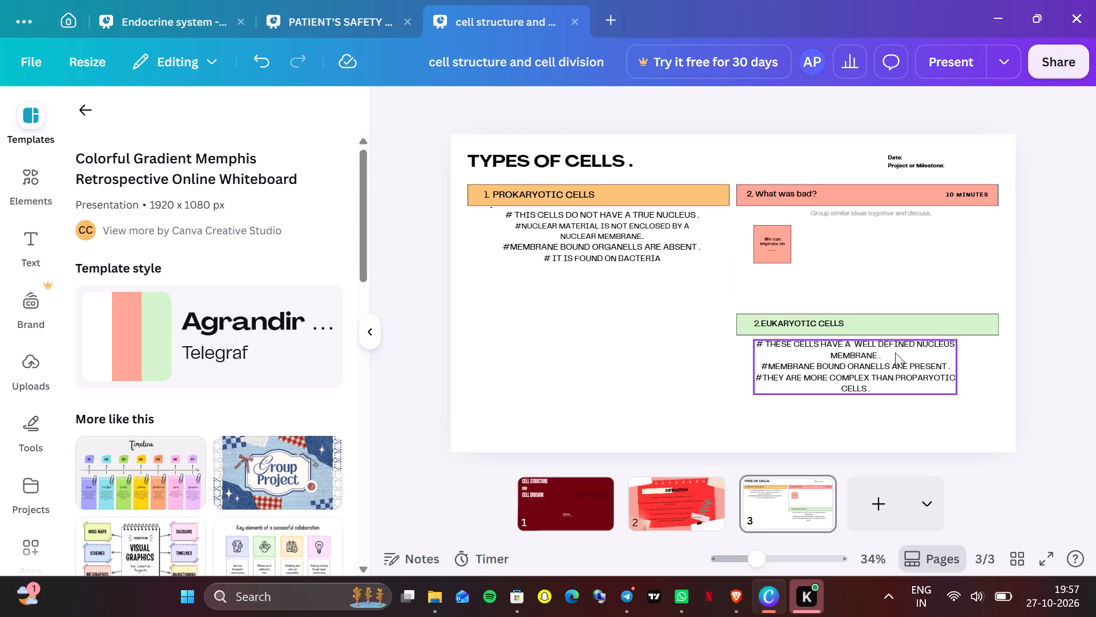
Delete the salmon "We can improve on" note and the salmon bar behind the "2. What was bad?" heading.
left_click(784, 237)
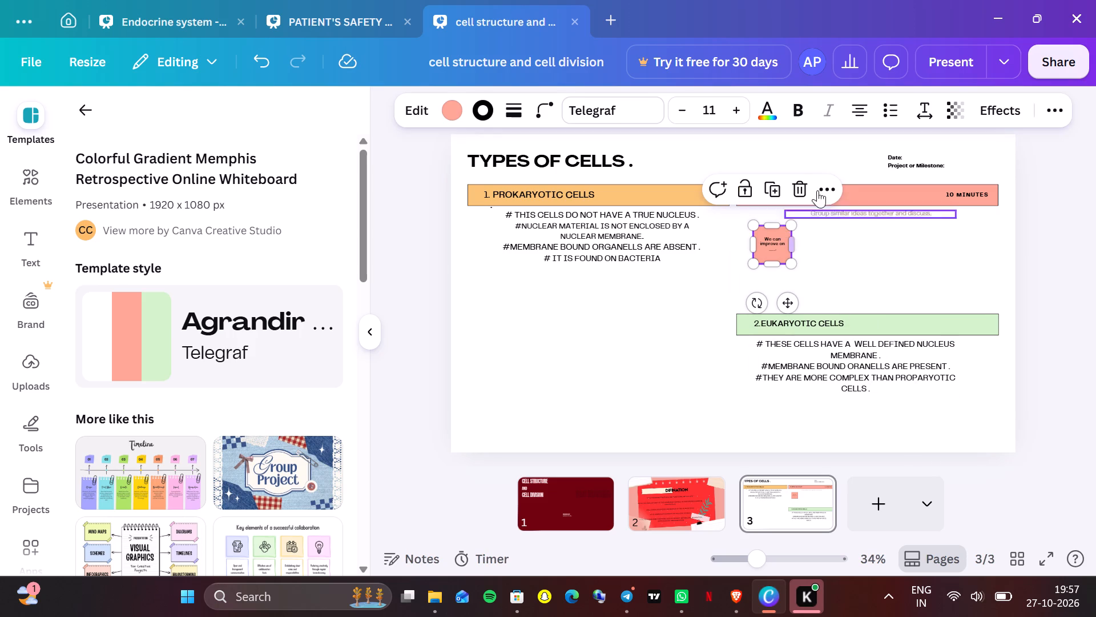
left_click(802, 182)
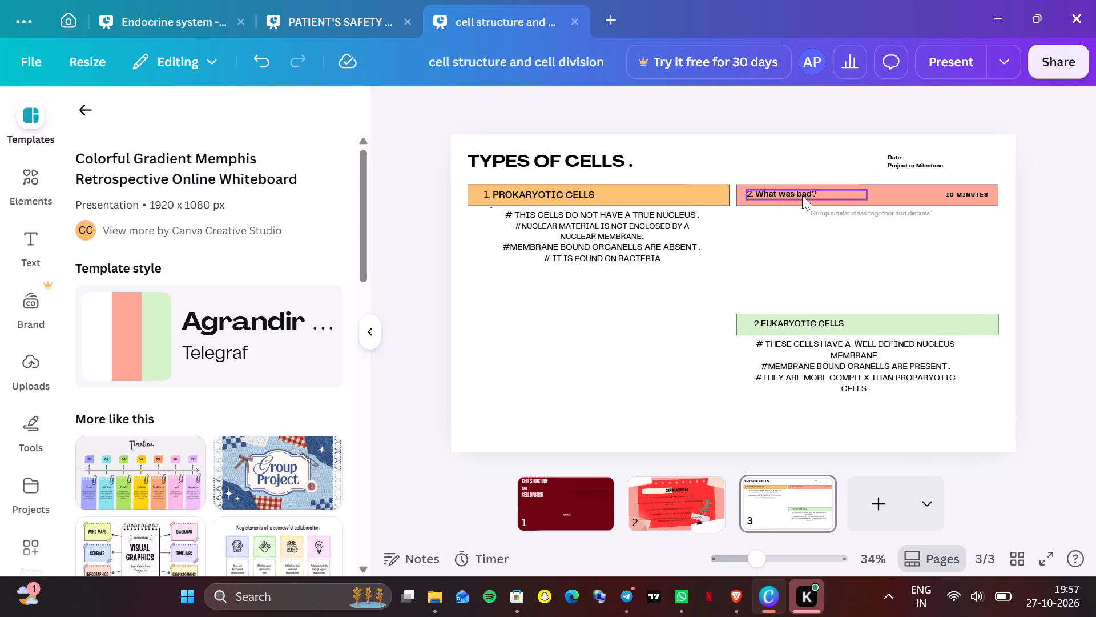
left_click(803, 200)
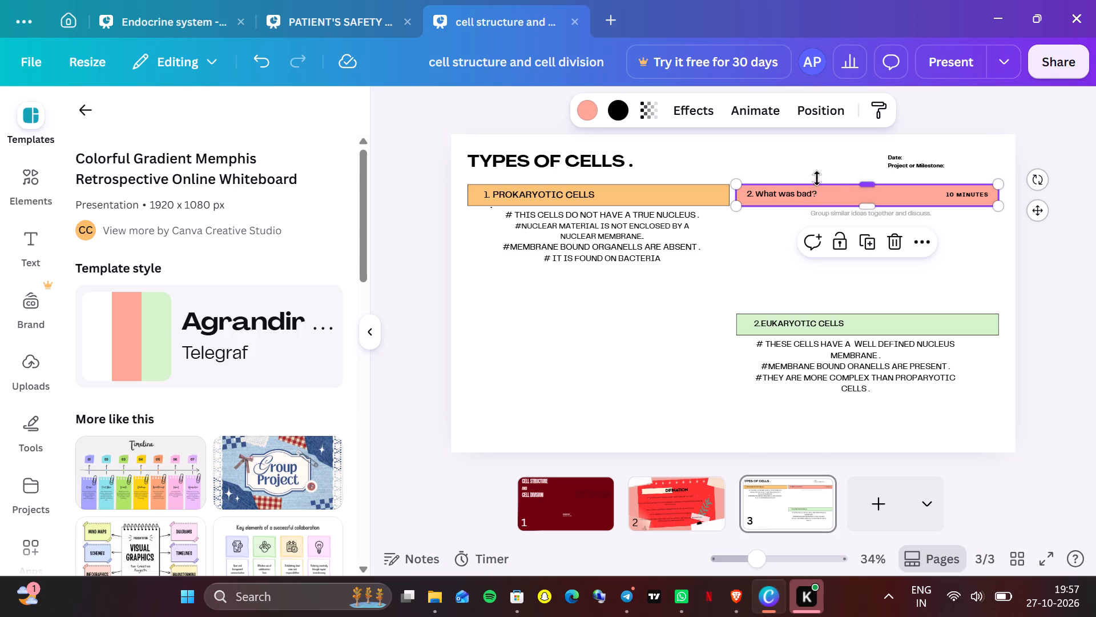
left_click(893, 245)
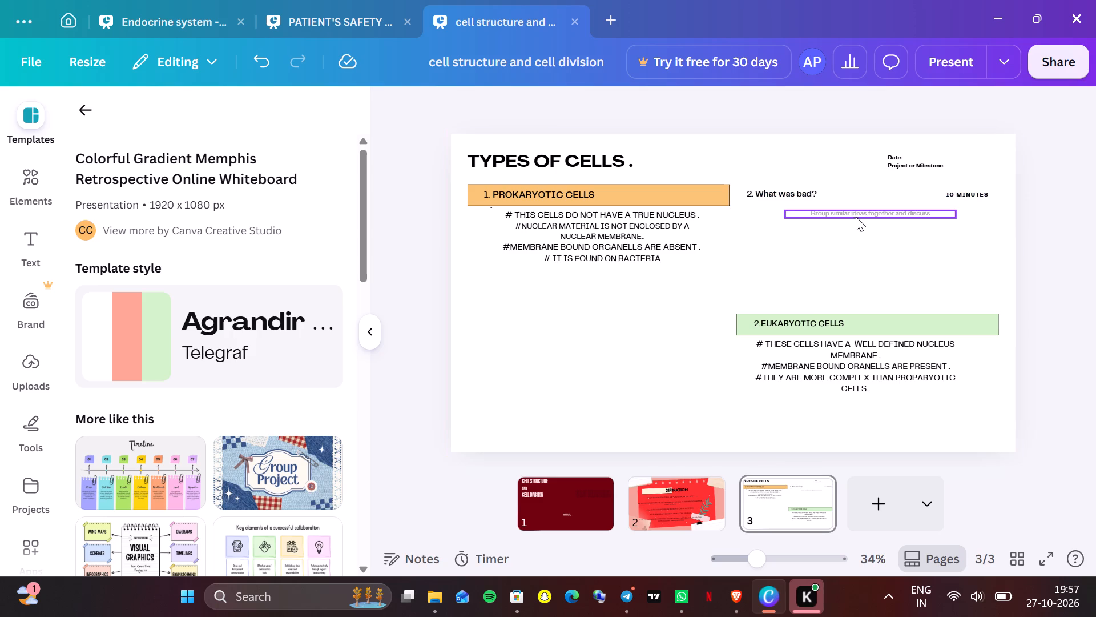
Delete the "Group similar ideas together and discuss" text, the "2. What was bad?" heading and the "10 MINUTES" label.
left_click(851, 214)
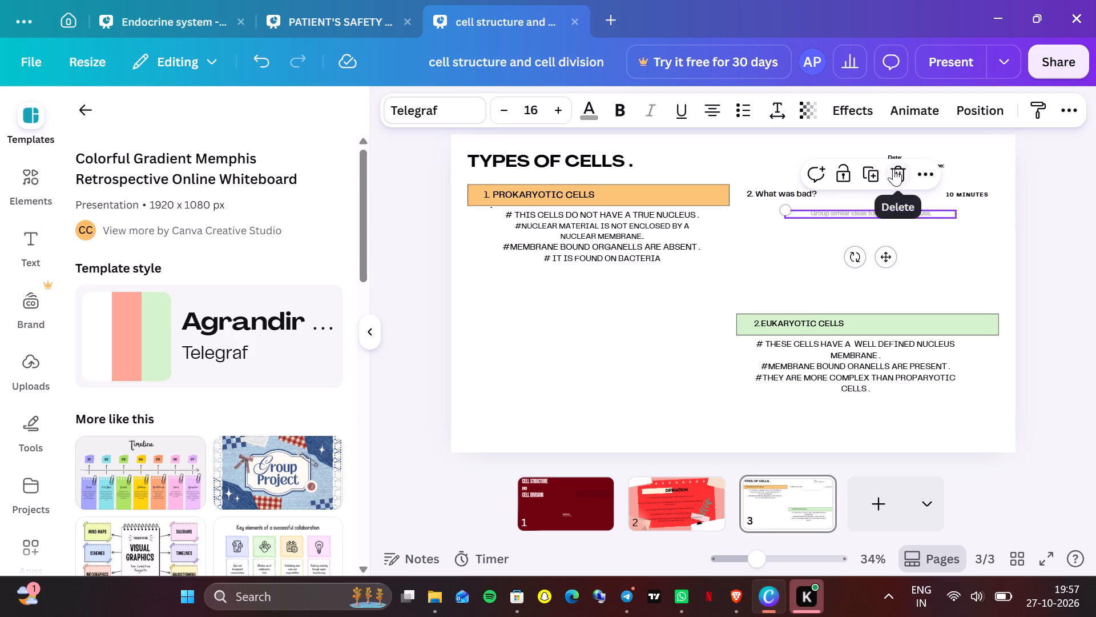
left_click(893, 169)
left_click(792, 190)
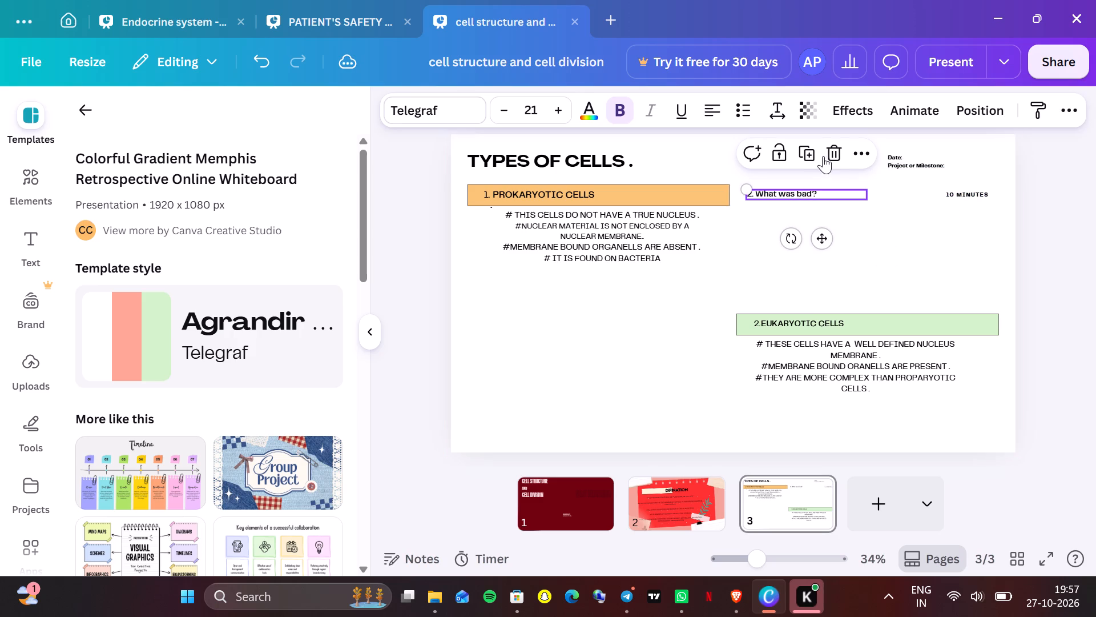
left_click(829, 153)
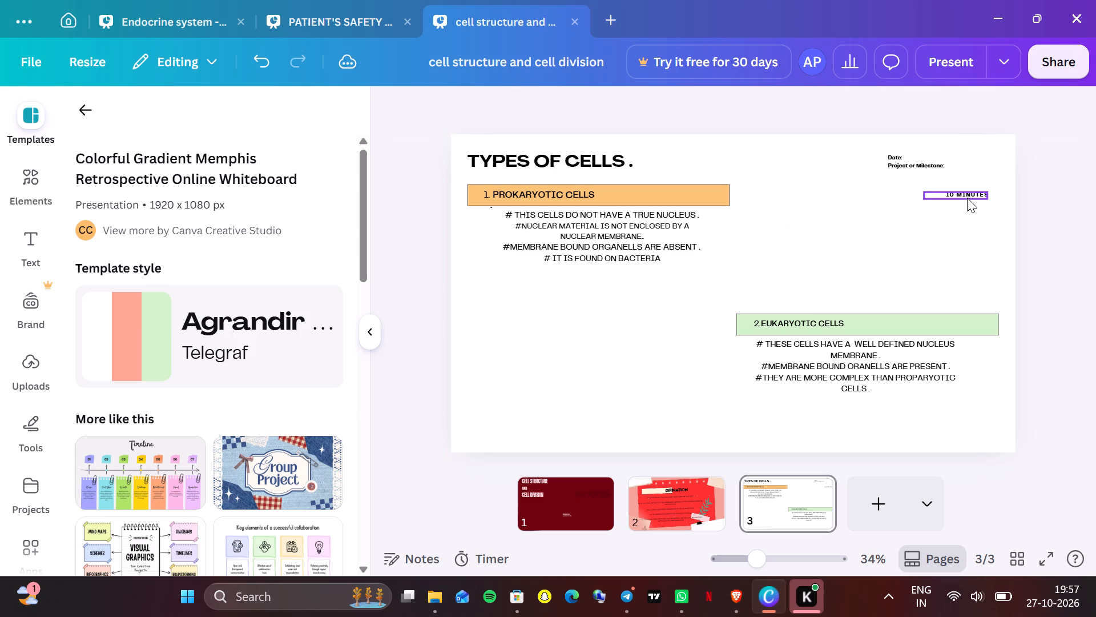
left_click(967, 198)
left_click(981, 155)
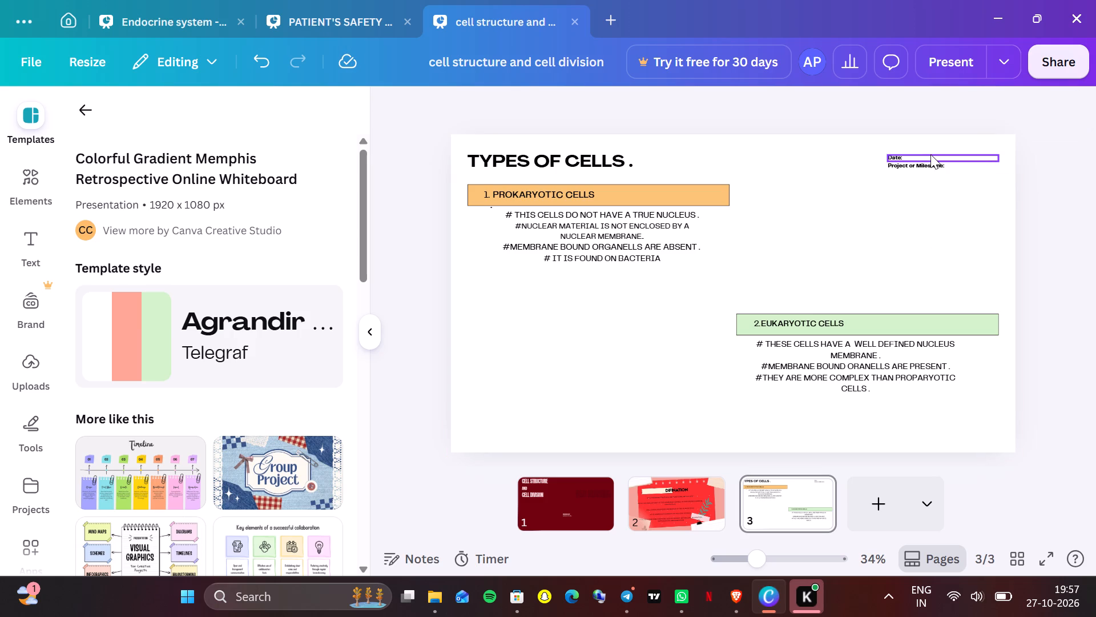
Delete the "Date:" and "Project or Milestone:" labels from the page header.
left_click(930, 154)
left_click(968, 193)
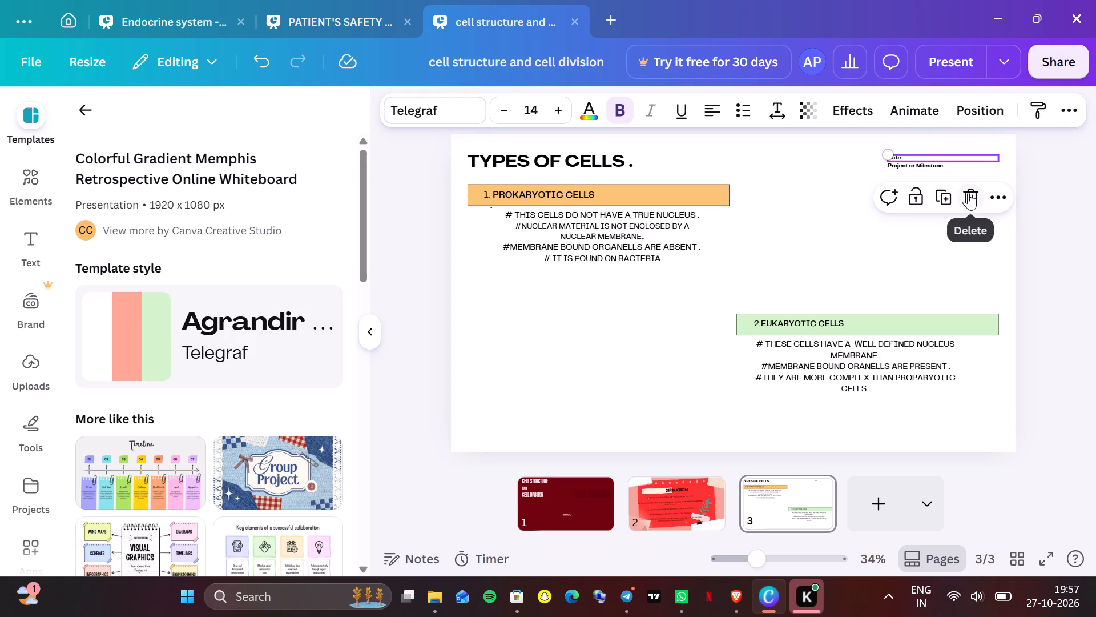
left_click(928, 163)
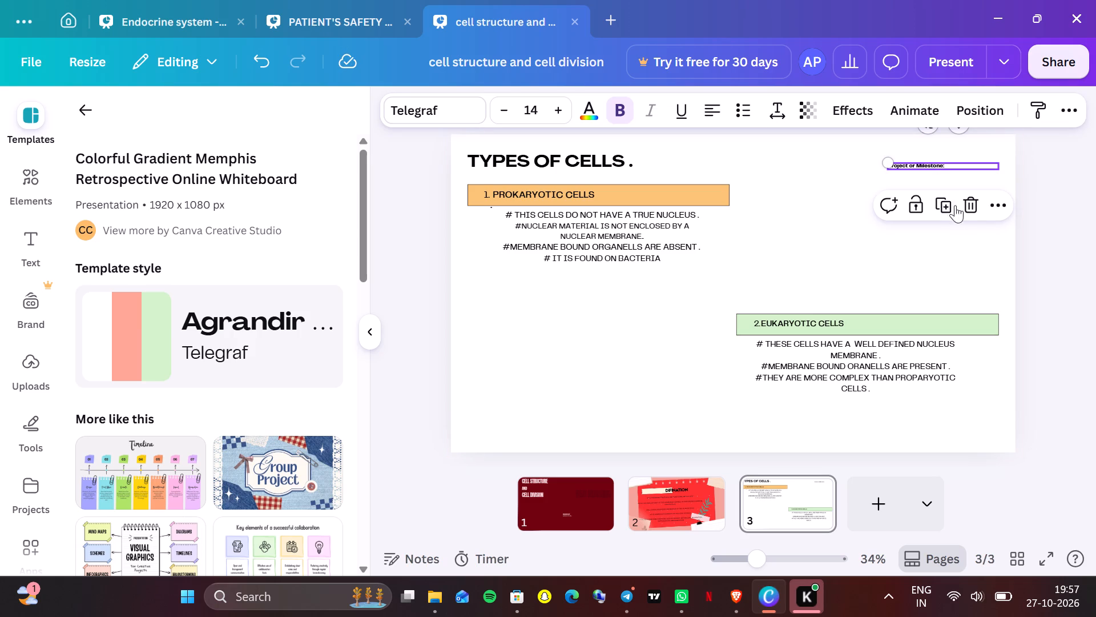
left_click(972, 207)
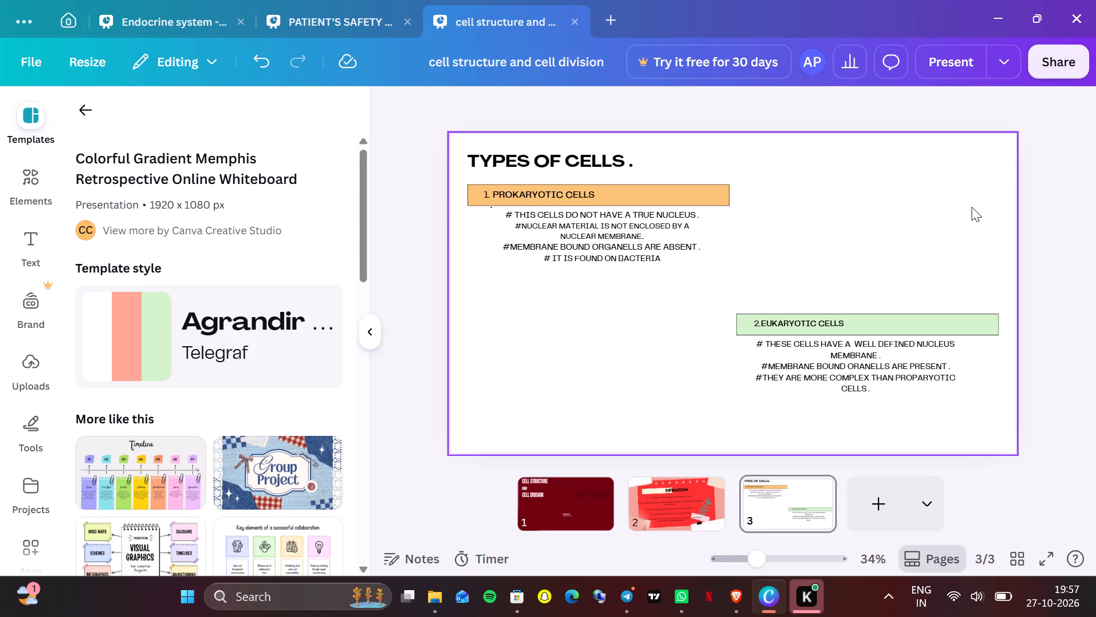
Present the slides full screen, page back and forth through all three to check them, and return to the editor.
left_click(1004, 69)
left_click(1004, 69)
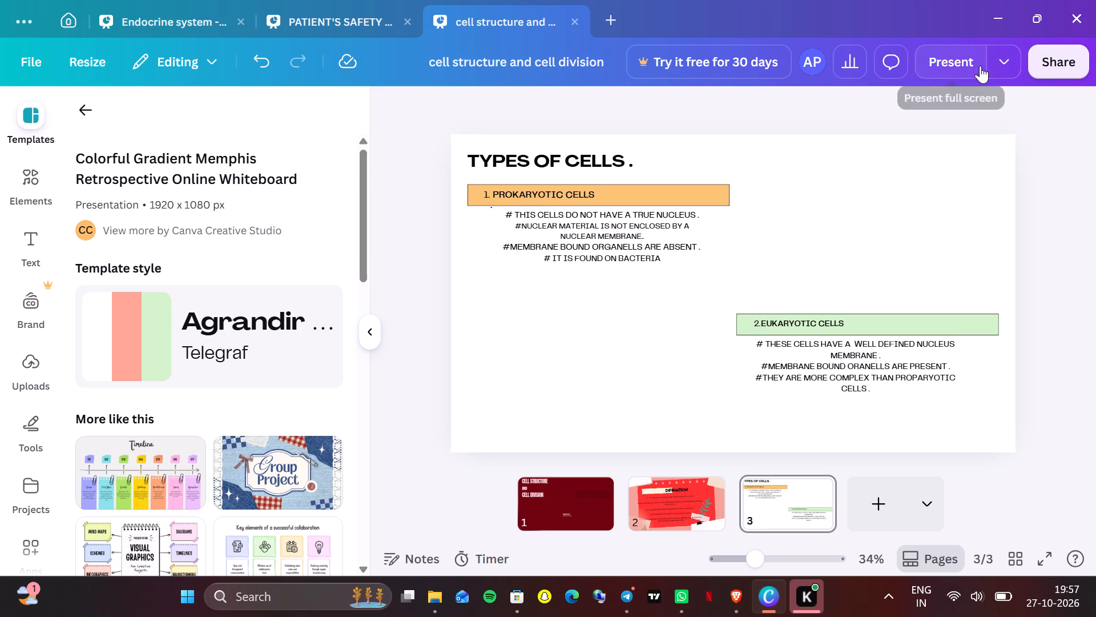
left_click(980, 66)
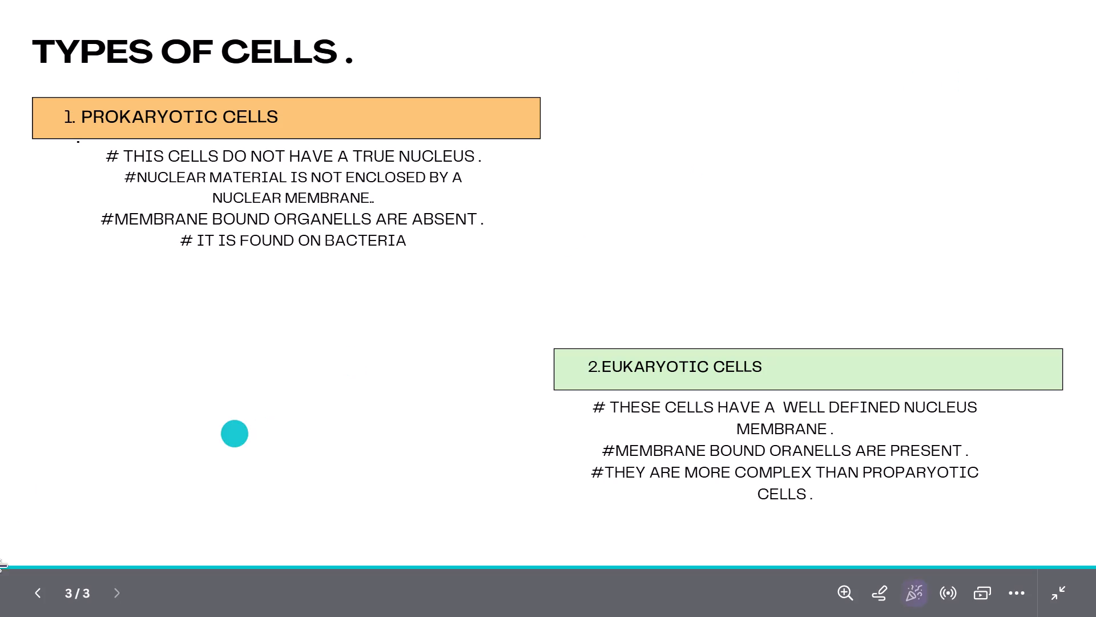
left_click(43, 599)
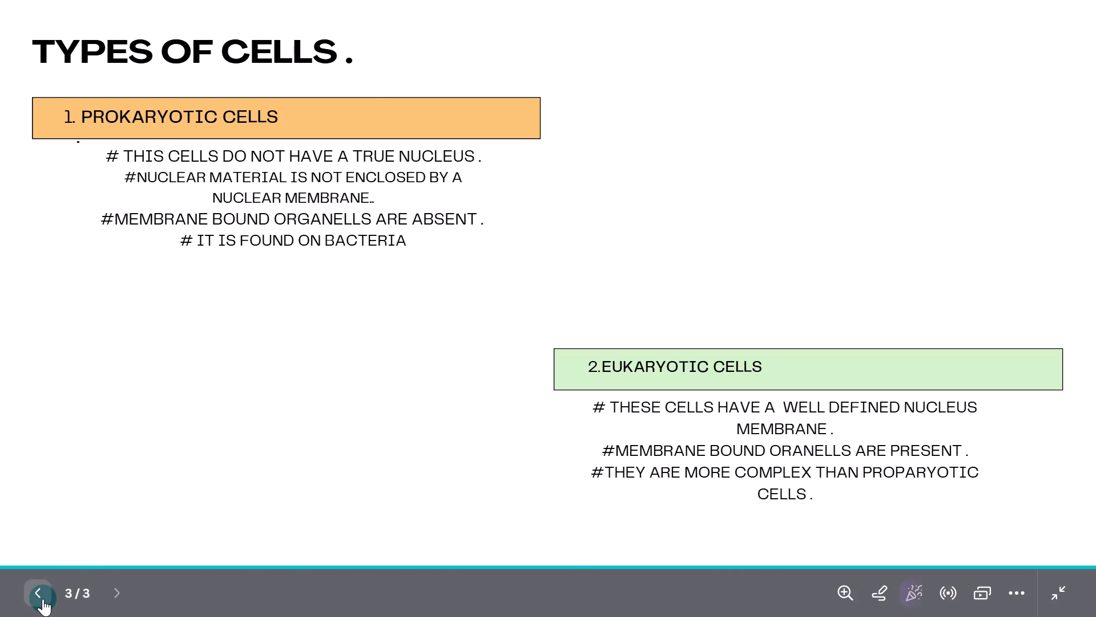
left_click(43, 599)
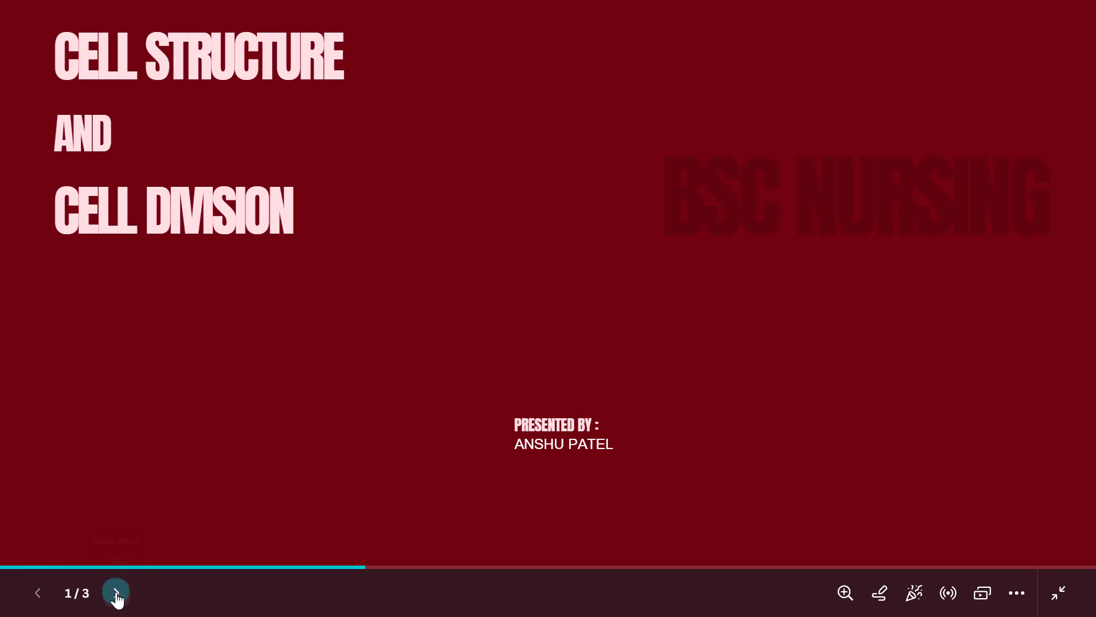
left_click(118, 593)
left_click(118, 593)
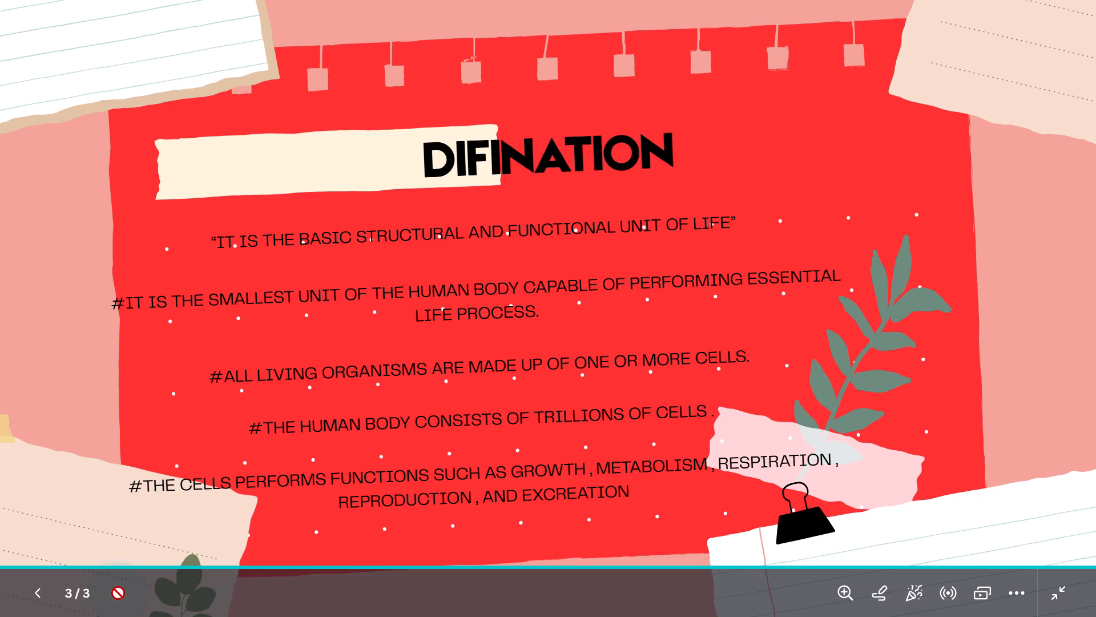
left_click(47, 602)
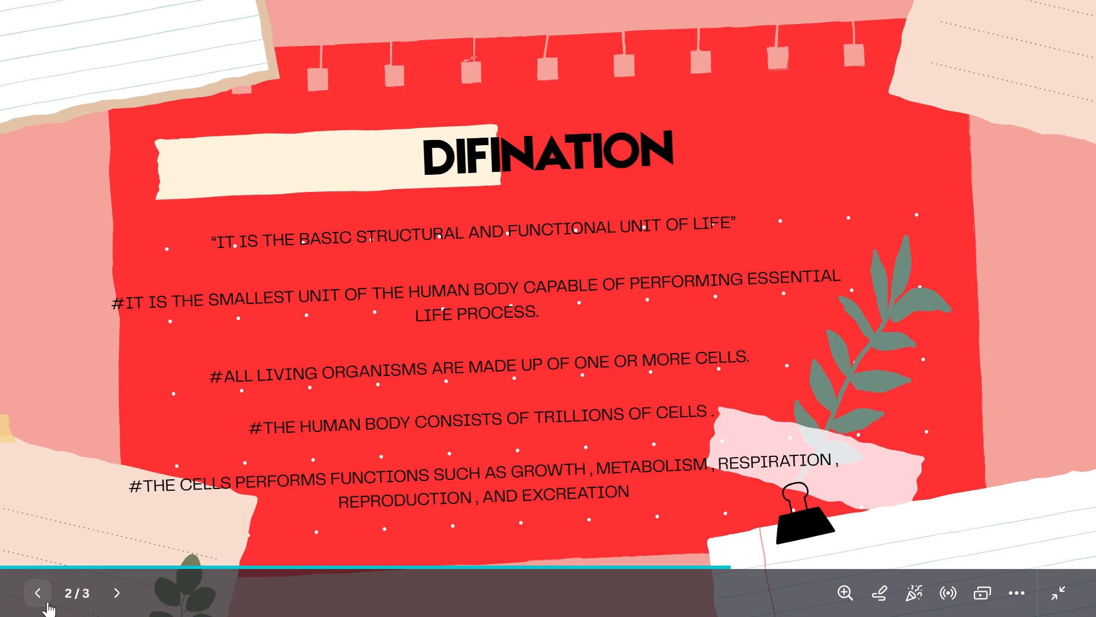
left_click(47, 602)
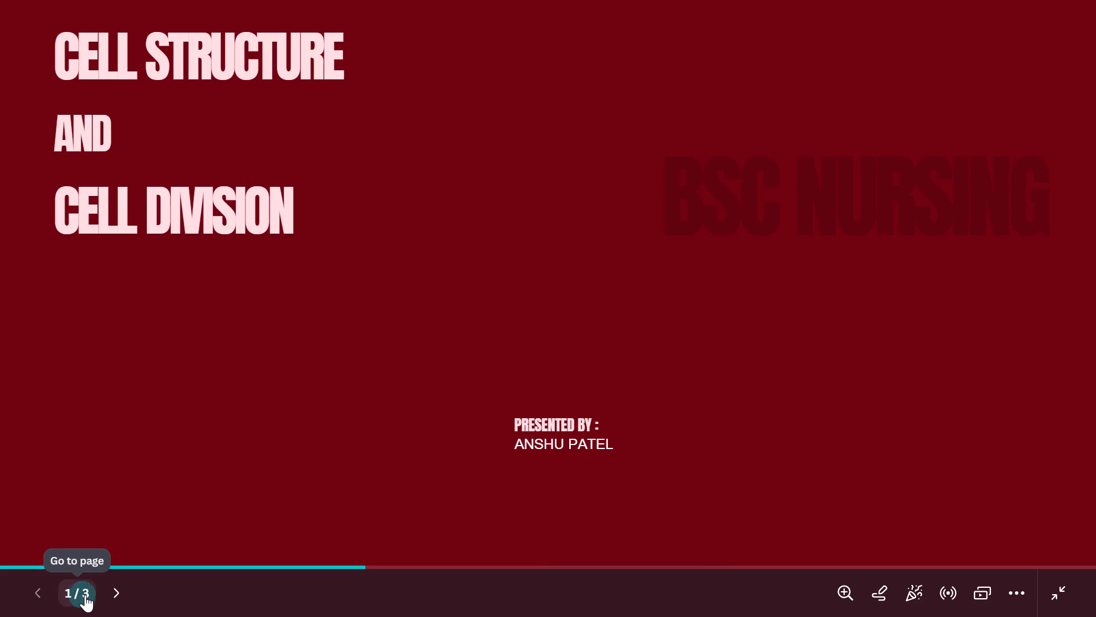
left_click(111, 593)
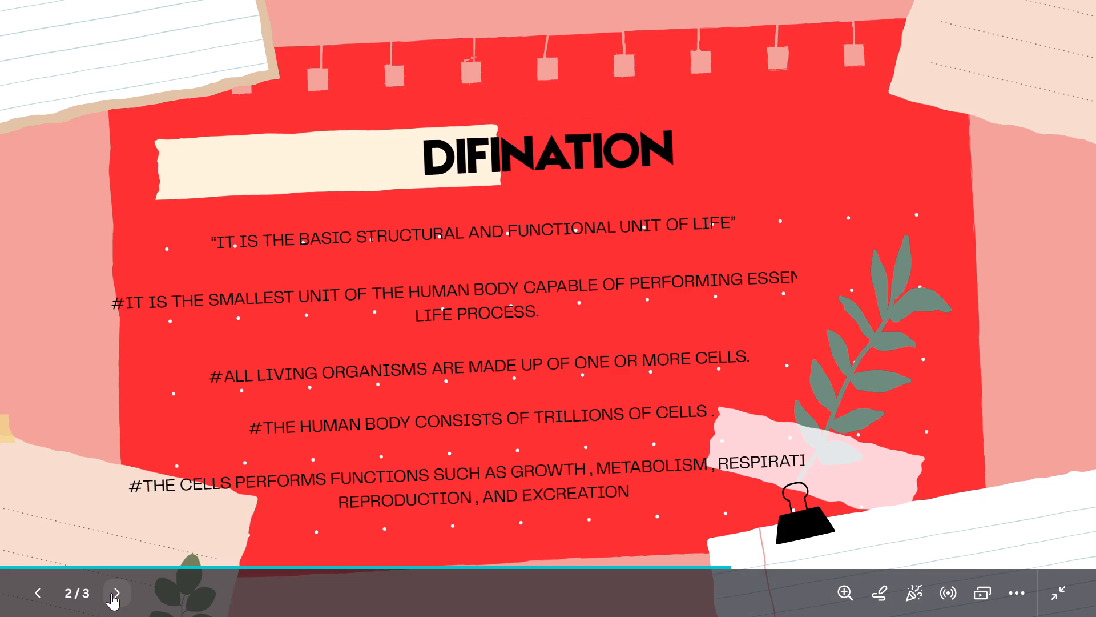
left_click(111, 593)
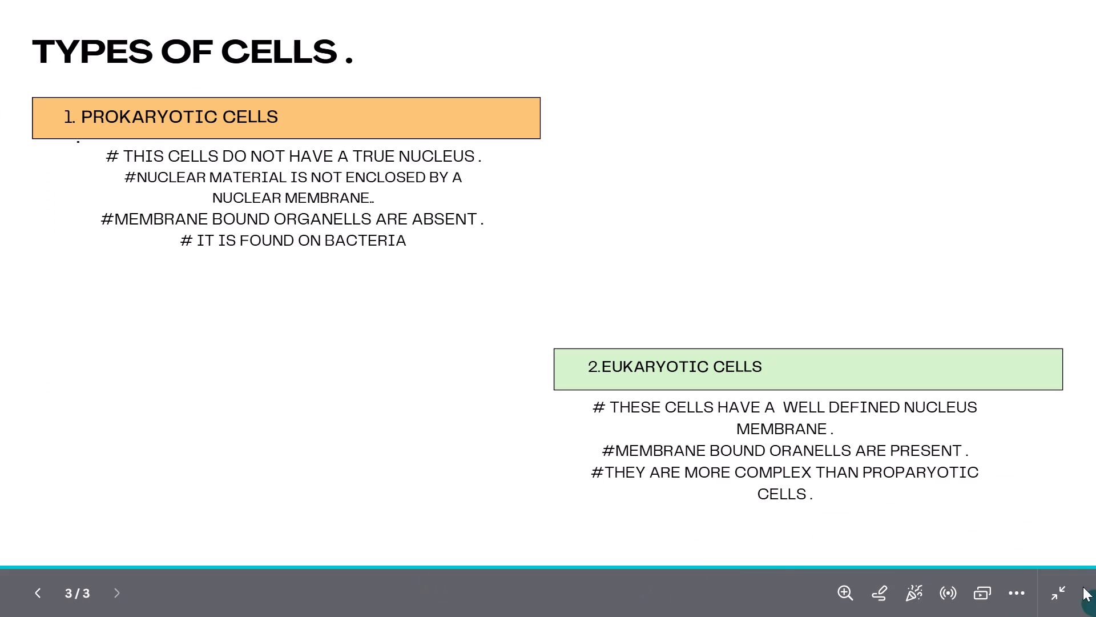
left_click(1058, 596)
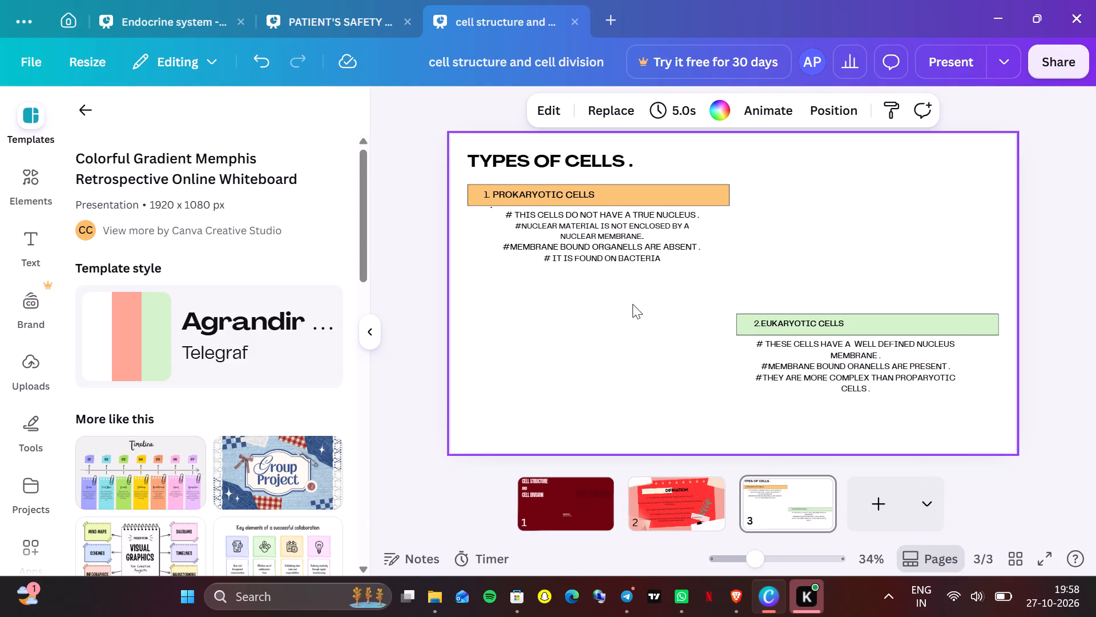
Apply the Shift text animation to the "TYPES OF CELLS ." title.
left_click(567, 161)
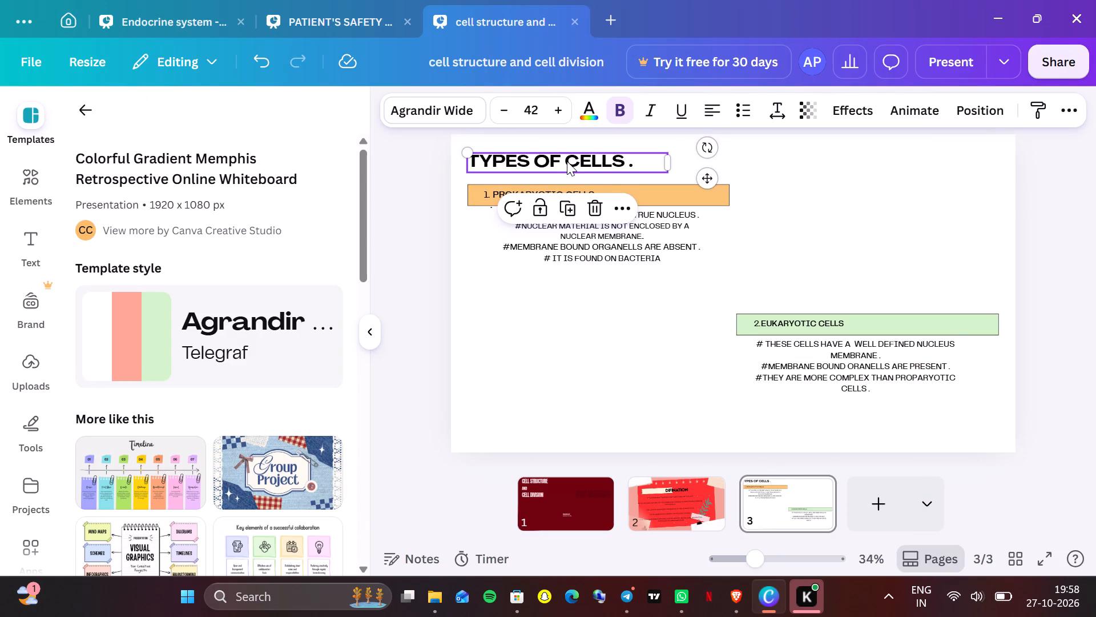
left_click(904, 109)
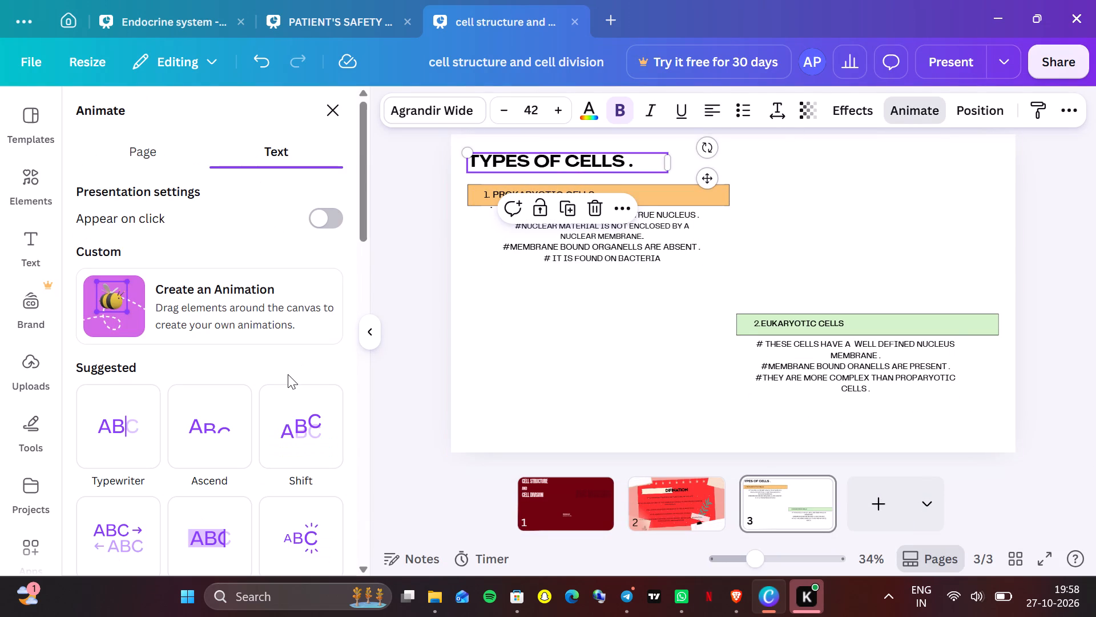
left_click(291, 407)
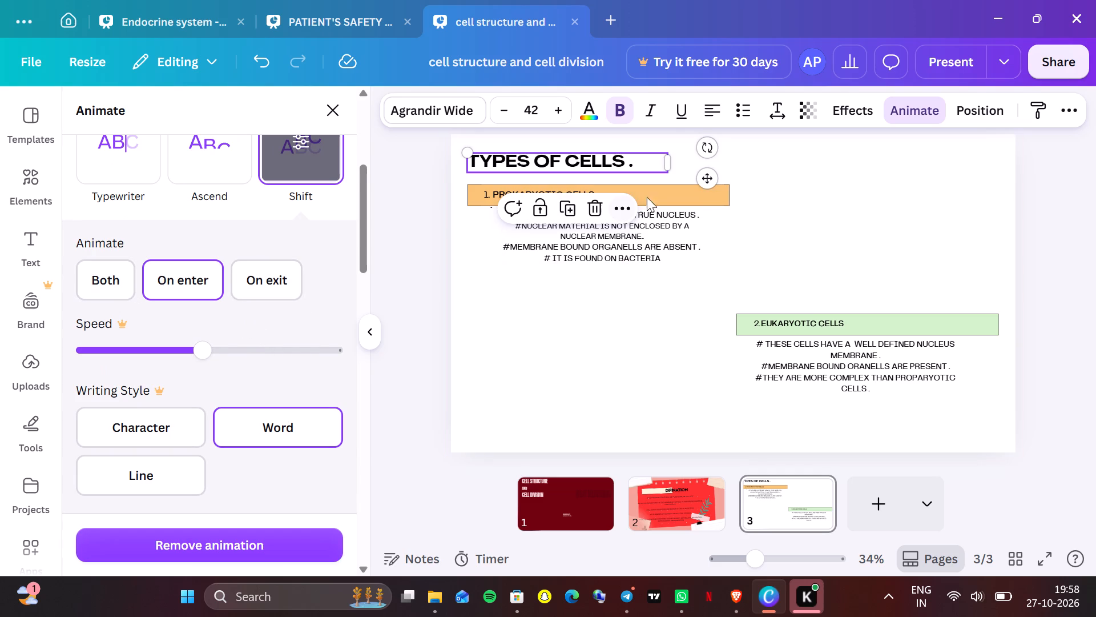
left_click(757, 244)
Apply the Skate text animation to the "PROKARYOTIC CELLS" heading.
left_click(550, 191)
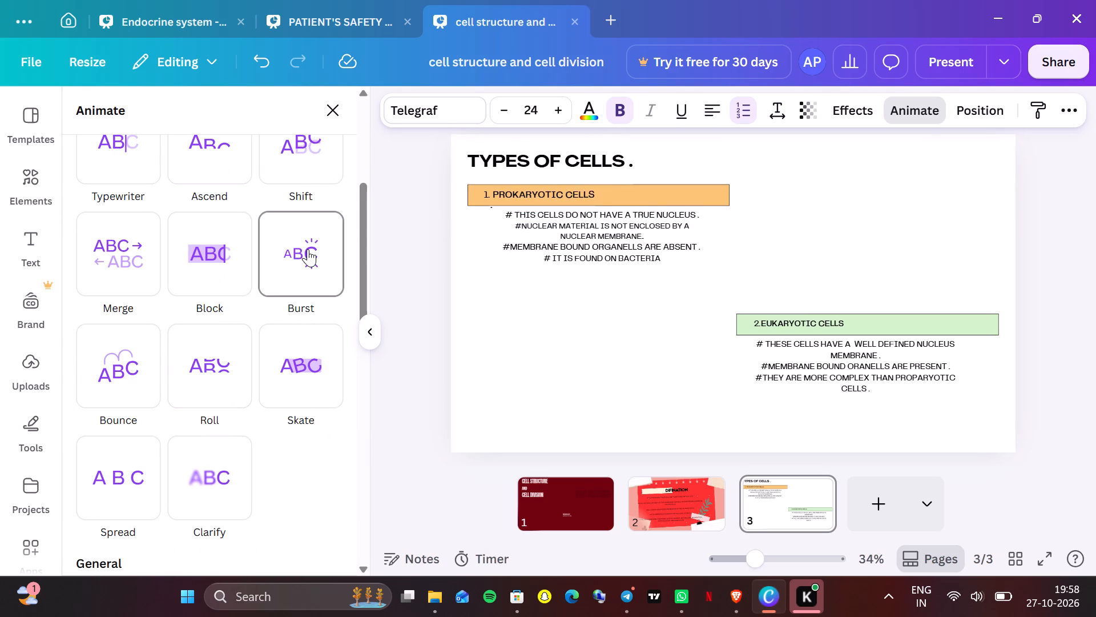
left_click(292, 353)
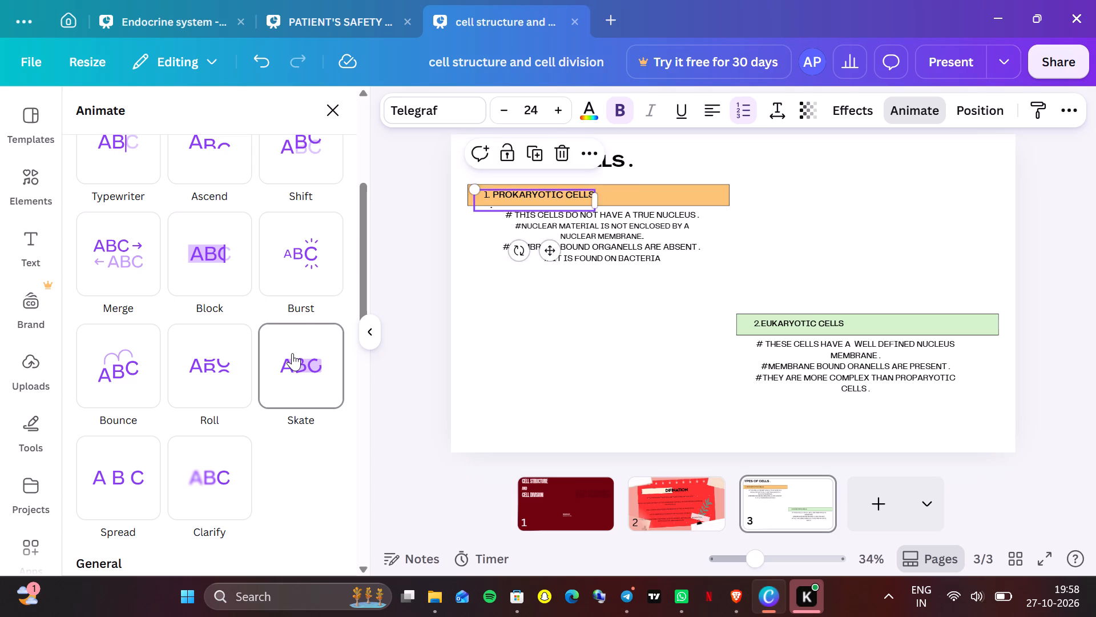
Try the Drift animation on the prokaryotic points text box, replacing it with Wipe.
left_click(586, 260)
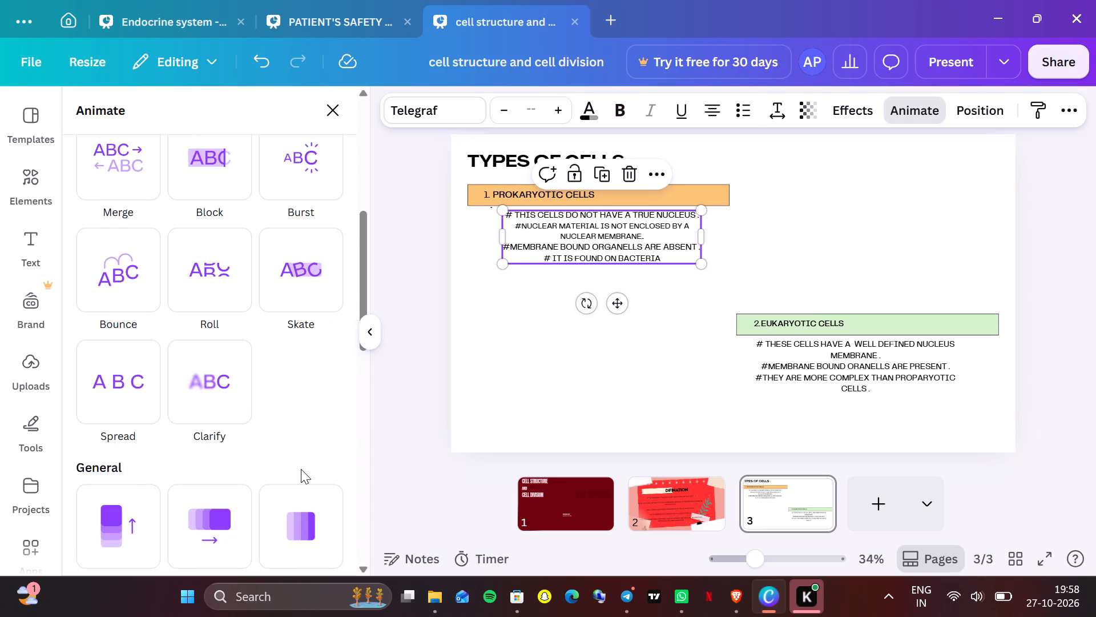
scroll(301, 469, "down", 2)
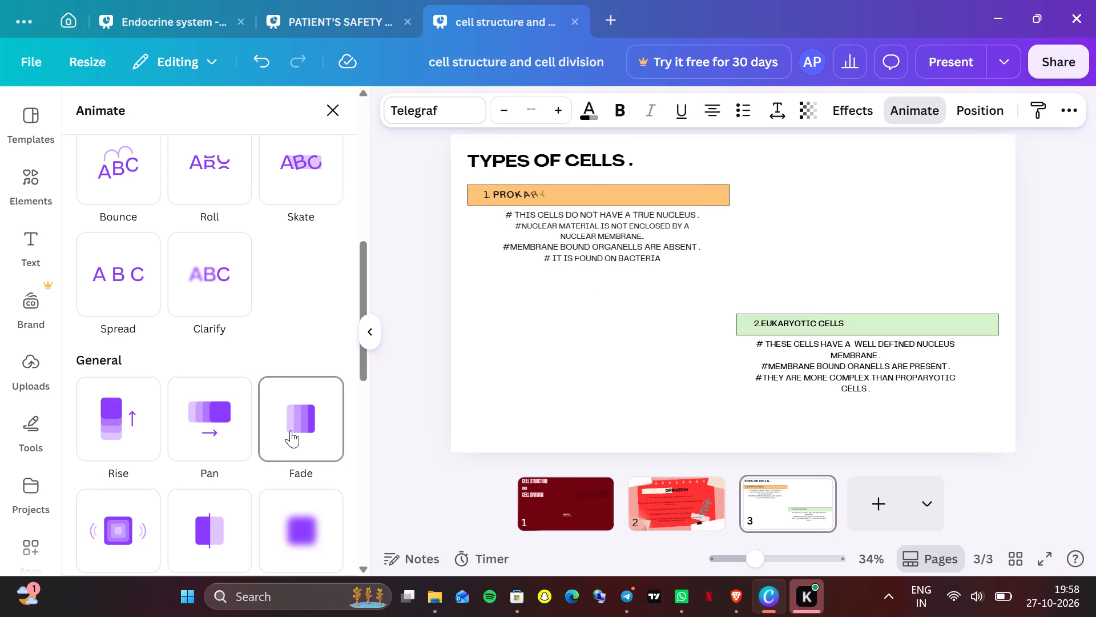
scroll(224, 462, "down", 1)
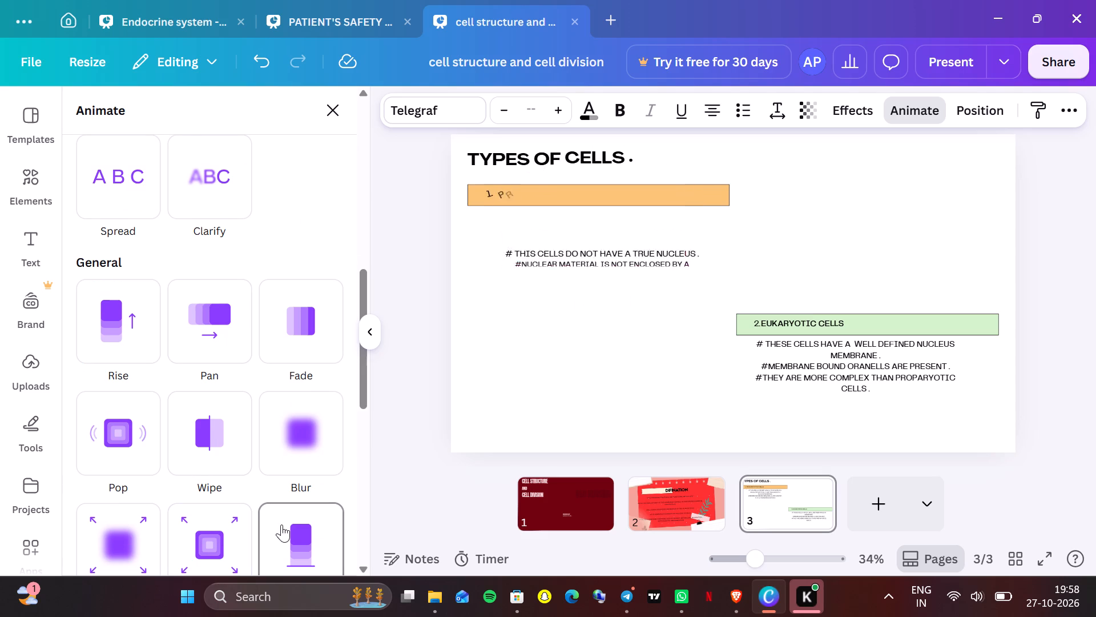
scroll(98, 553, "down", 1)
left_click(98, 553)
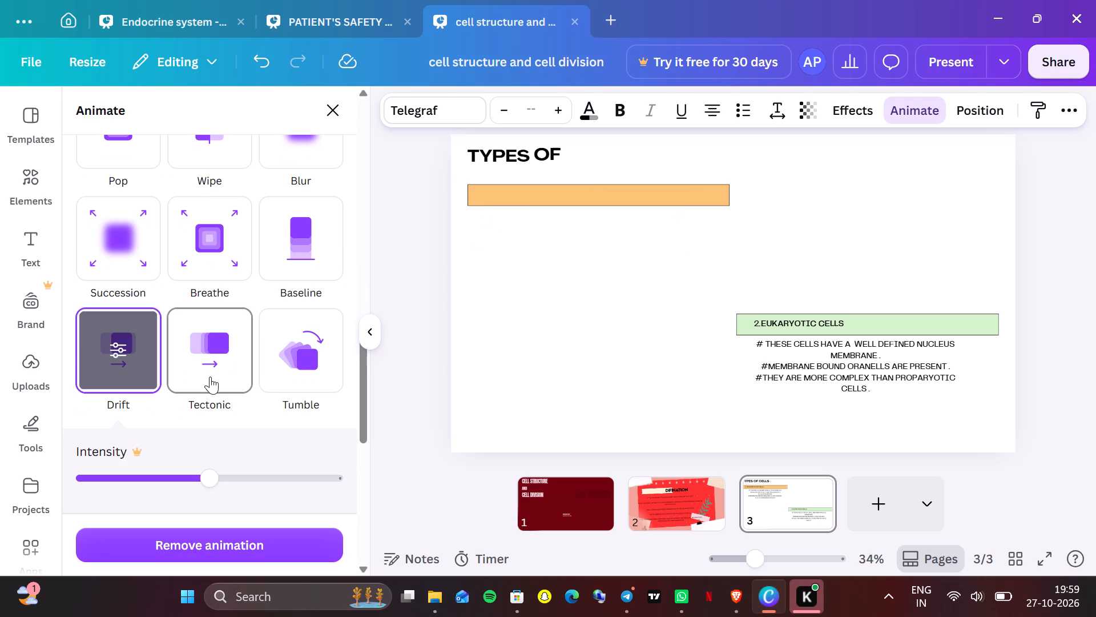
scroll(210, 376, "up", 1)
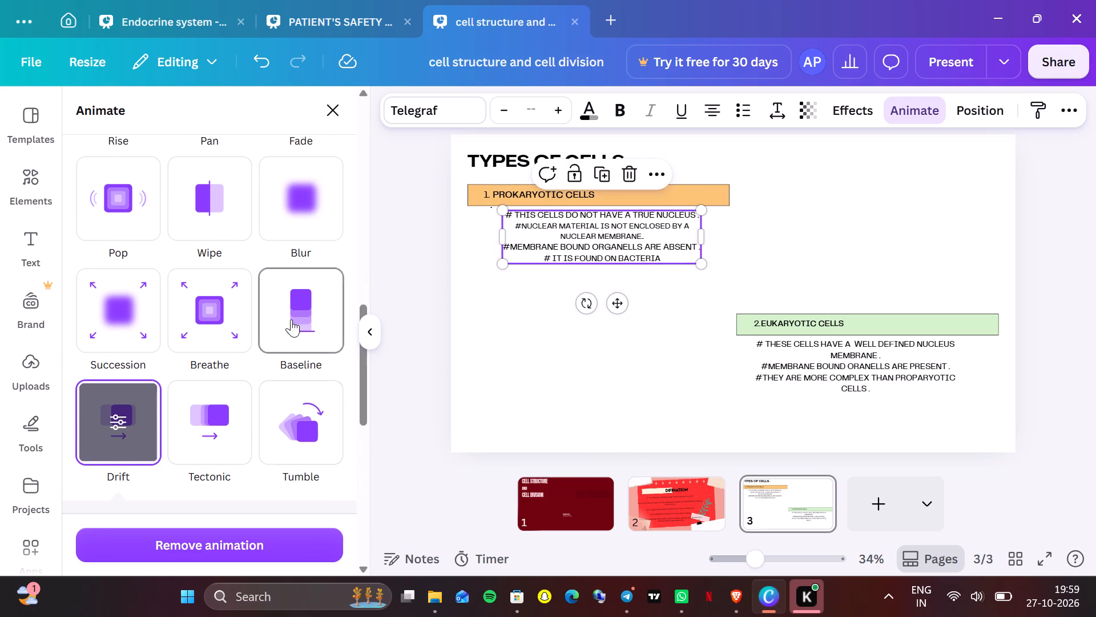
scroll(291, 319, "up", 2)
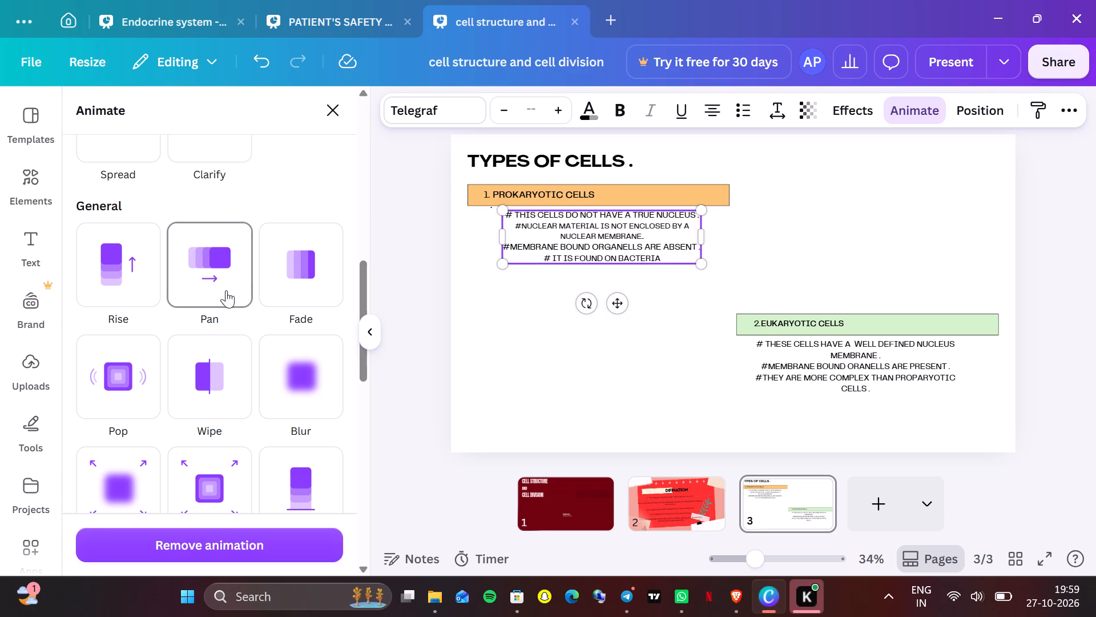
left_click(200, 338)
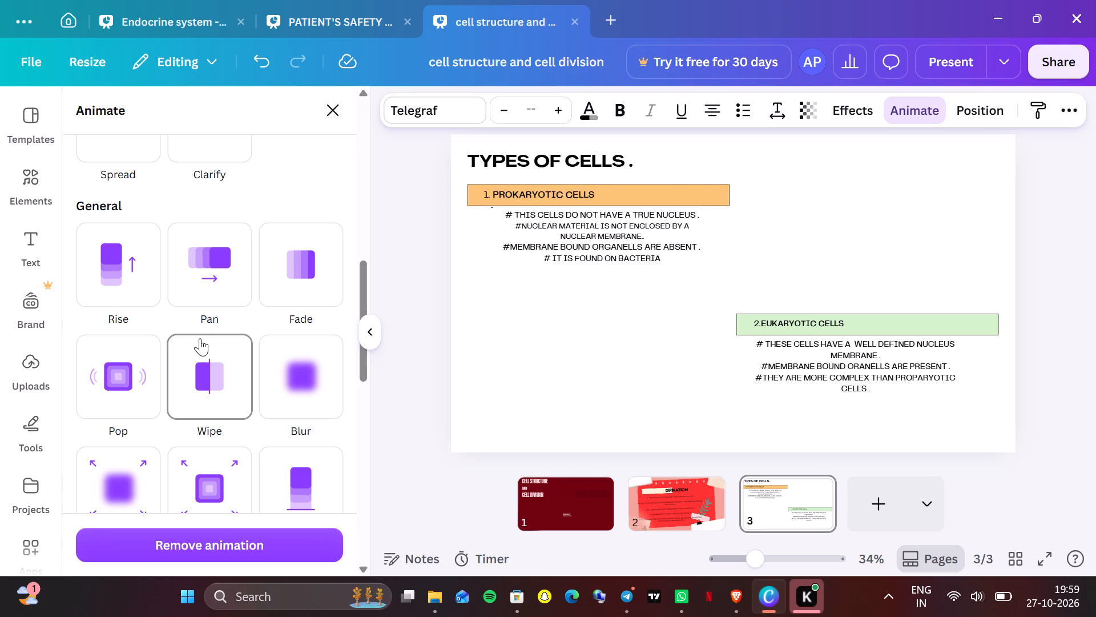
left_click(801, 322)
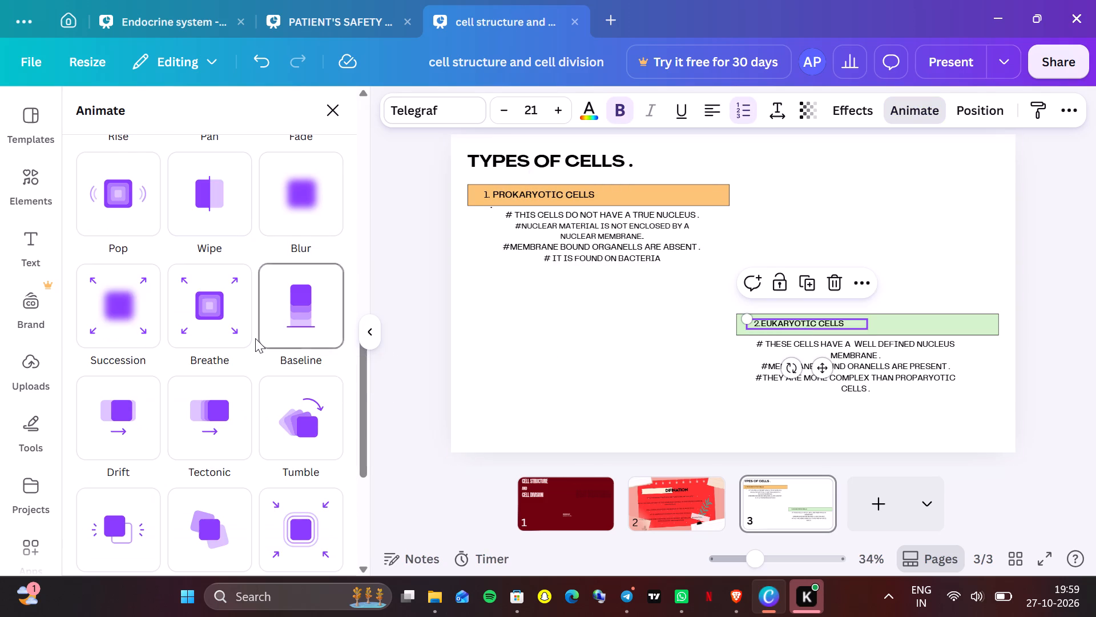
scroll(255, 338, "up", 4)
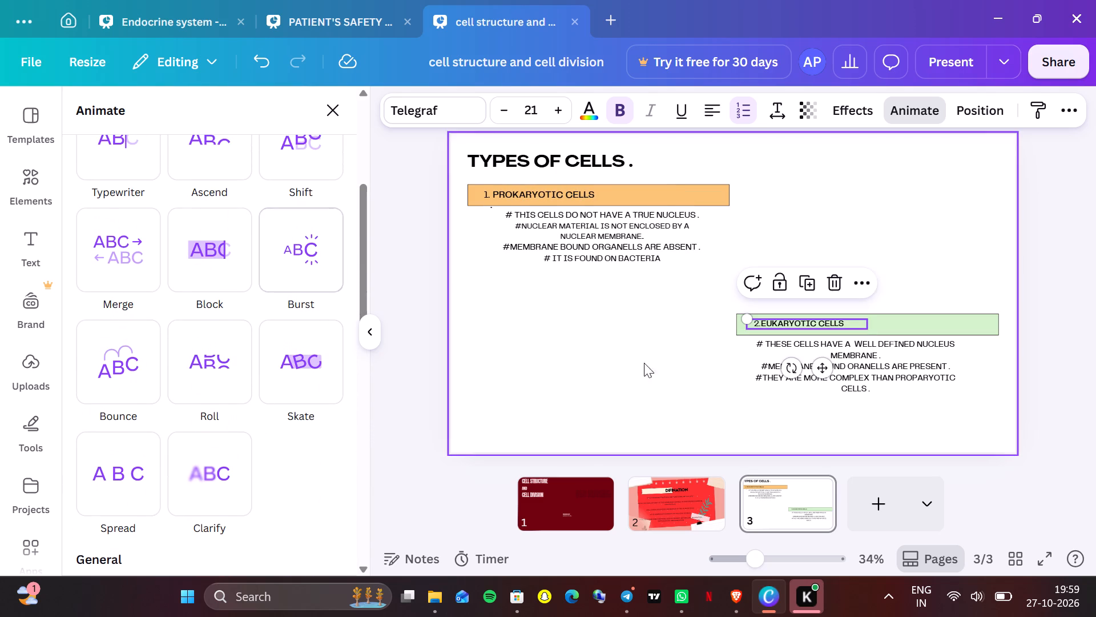
Apply the Wipe animation to the eukaryotic points text box.
left_click(860, 371)
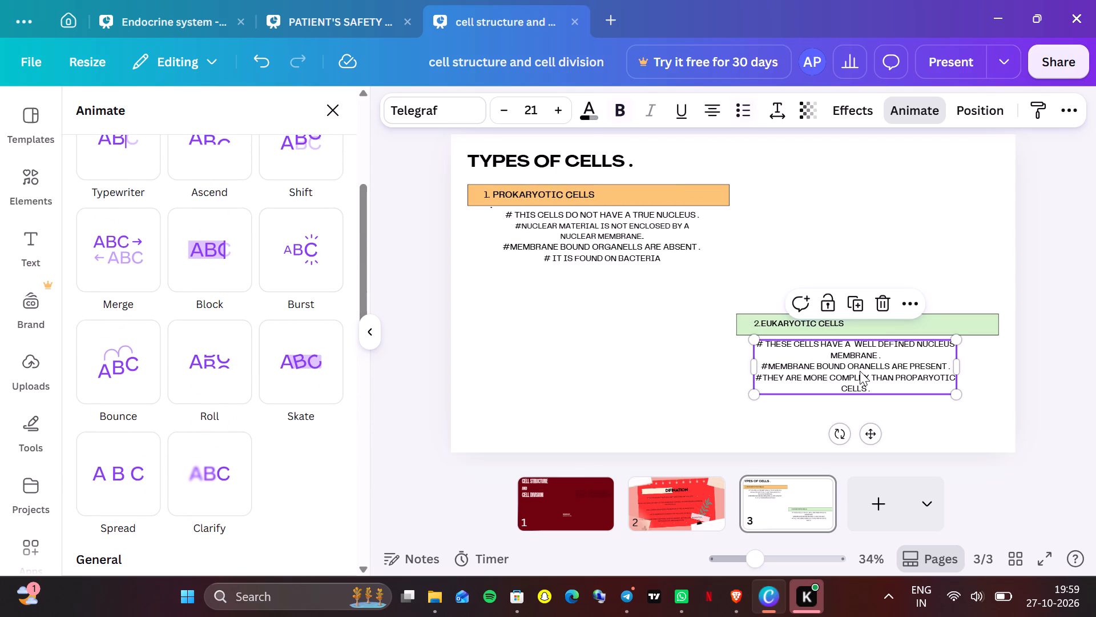
scroll(288, 458, "down", 2)
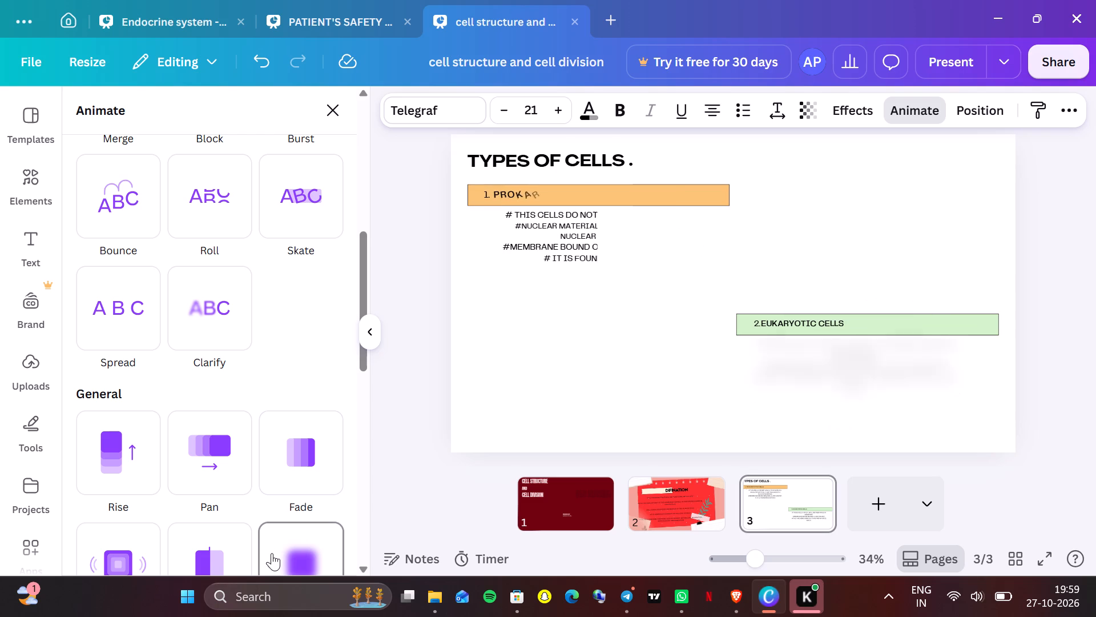
scroll(272, 553, "down", 1)
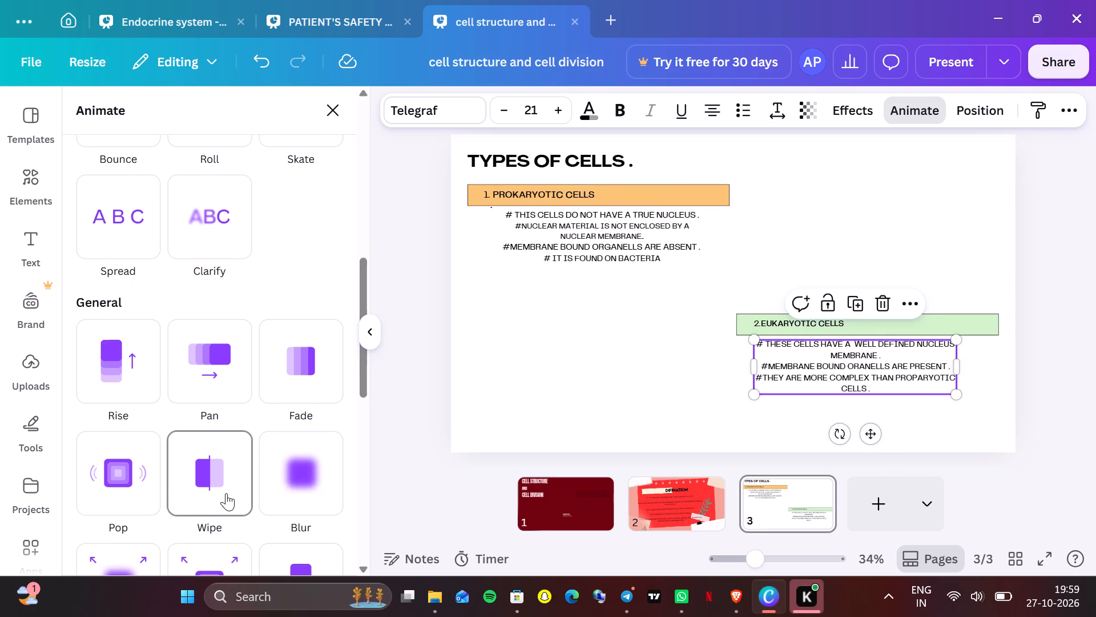
left_click(228, 491)
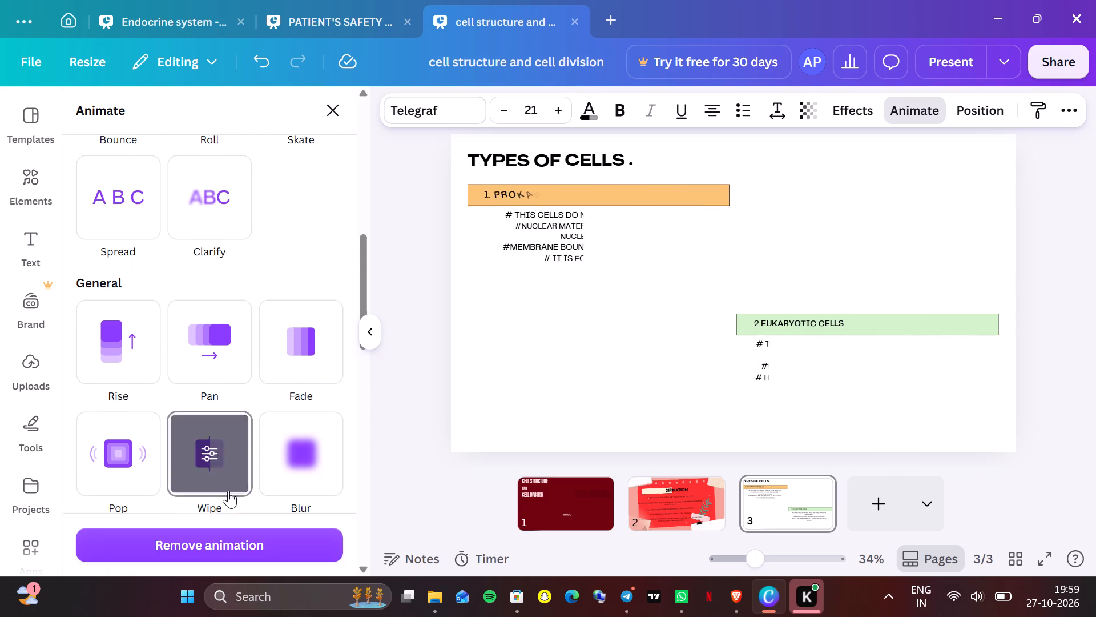
Try the Tectonic page animation on page 1, replacing it with Fade set to animate on enter only.
left_click(562, 361)
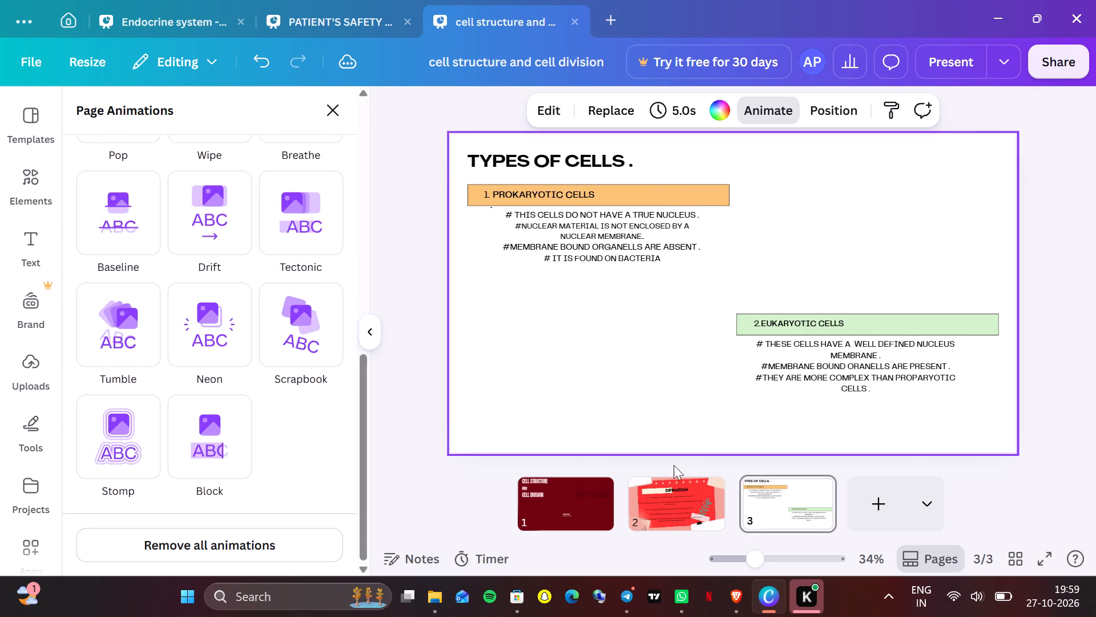
left_click(534, 505)
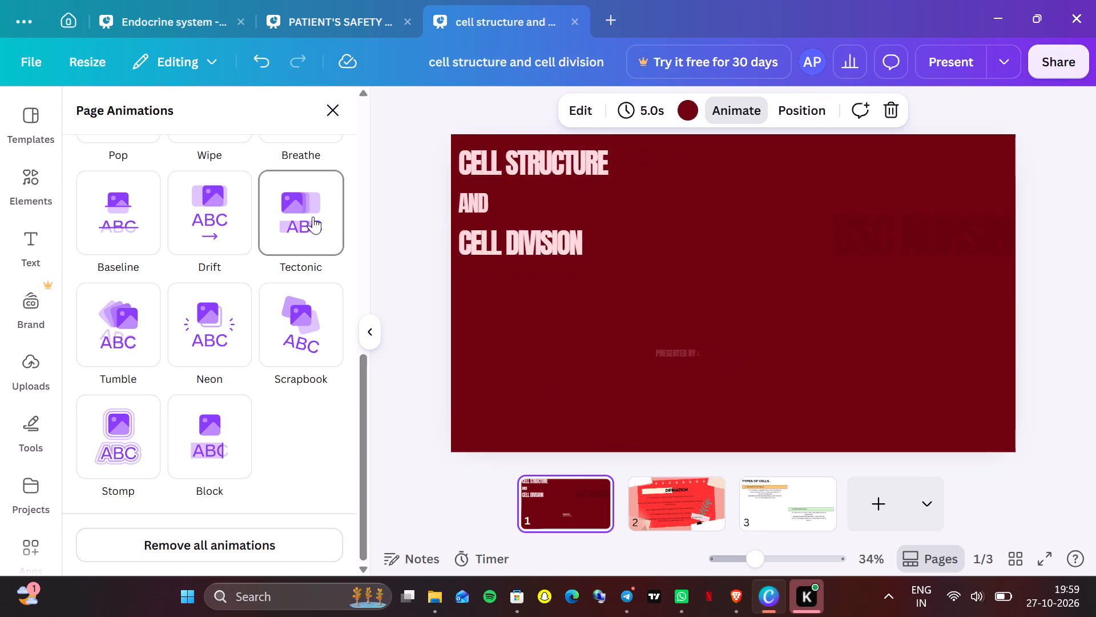
scroll(313, 217, "up", 1)
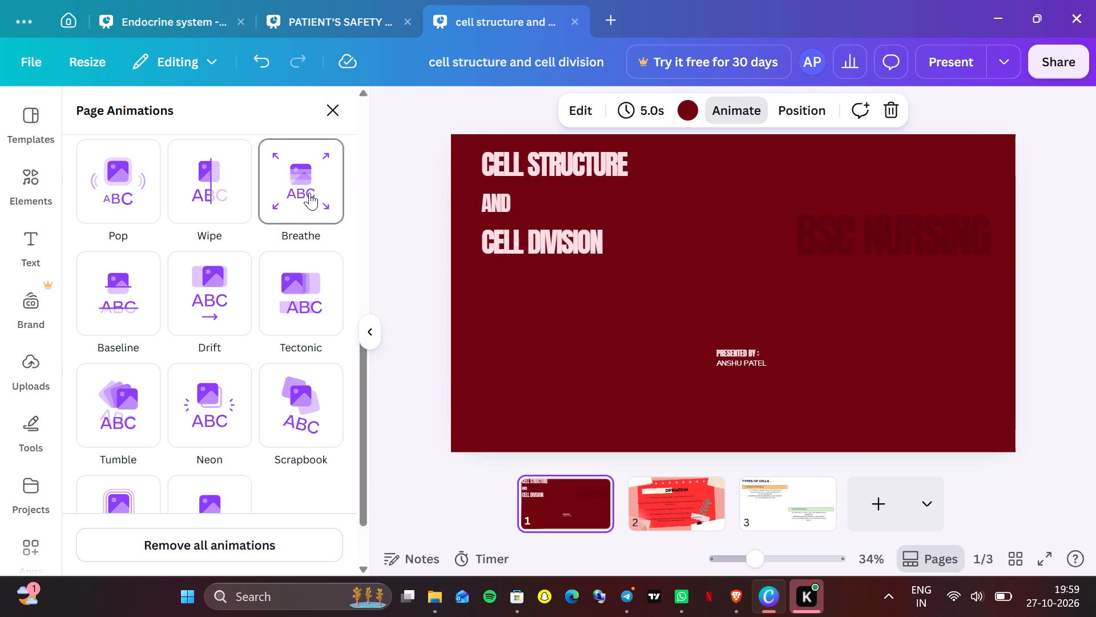
left_click(292, 319)
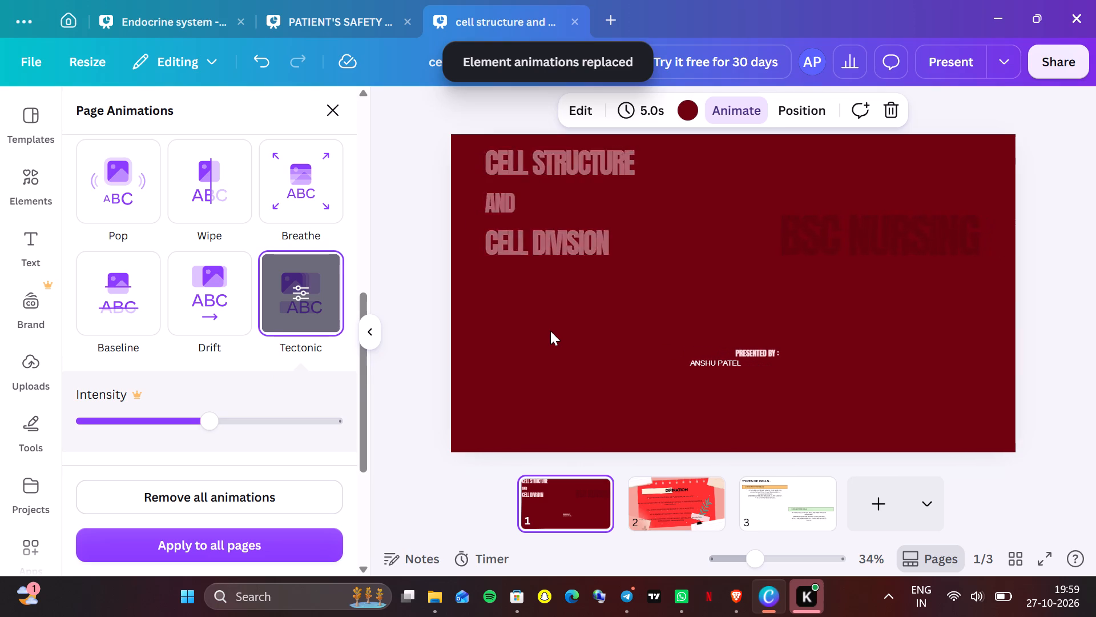
scroll(323, 378, "down", 2)
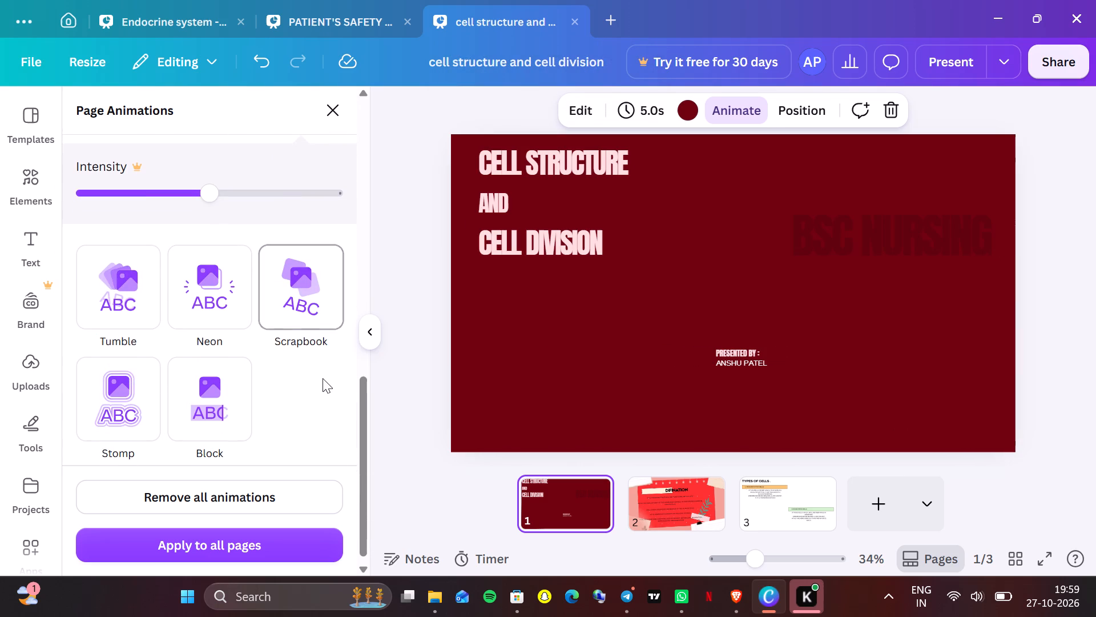
scroll(323, 378, "down", 2)
scroll(323, 378, "up", 1)
scroll(323, 378, "down", 2)
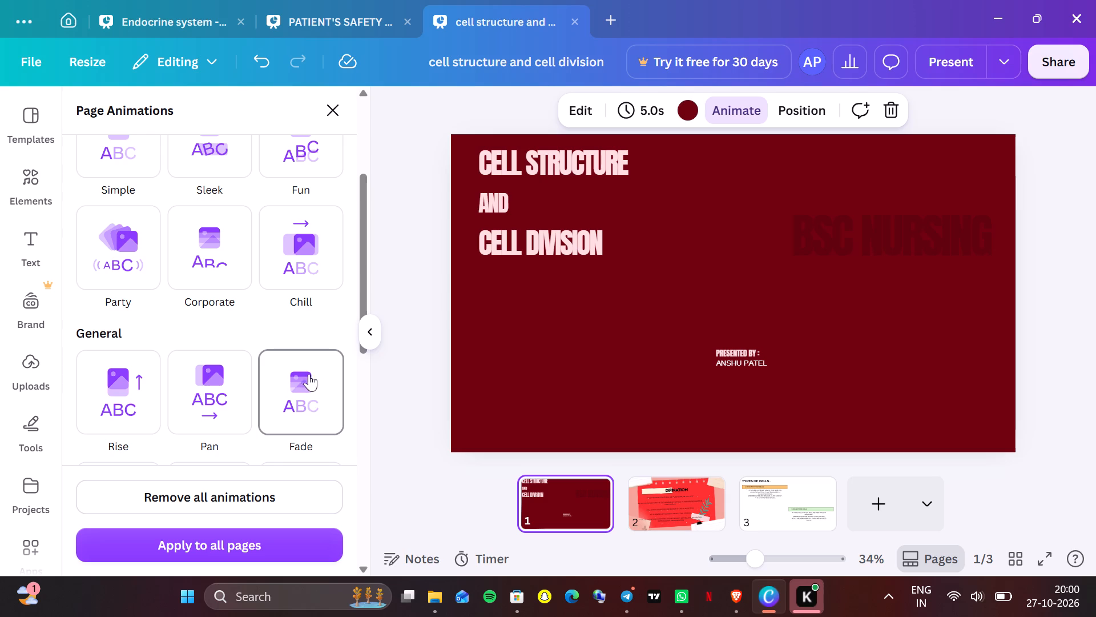
left_click(300, 391)
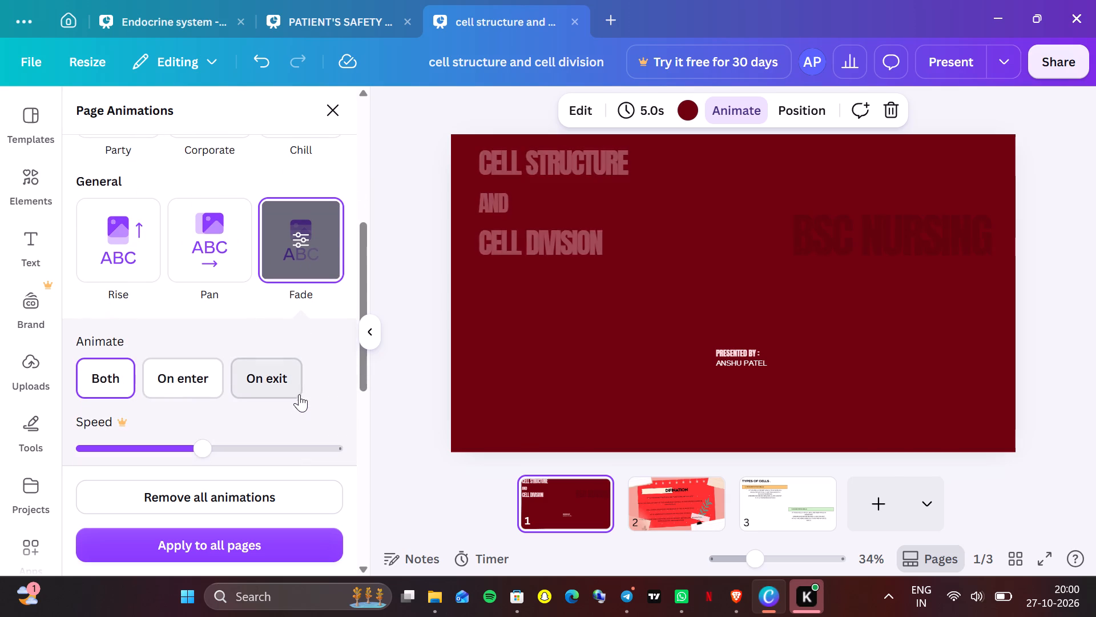
left_click(194, 379)
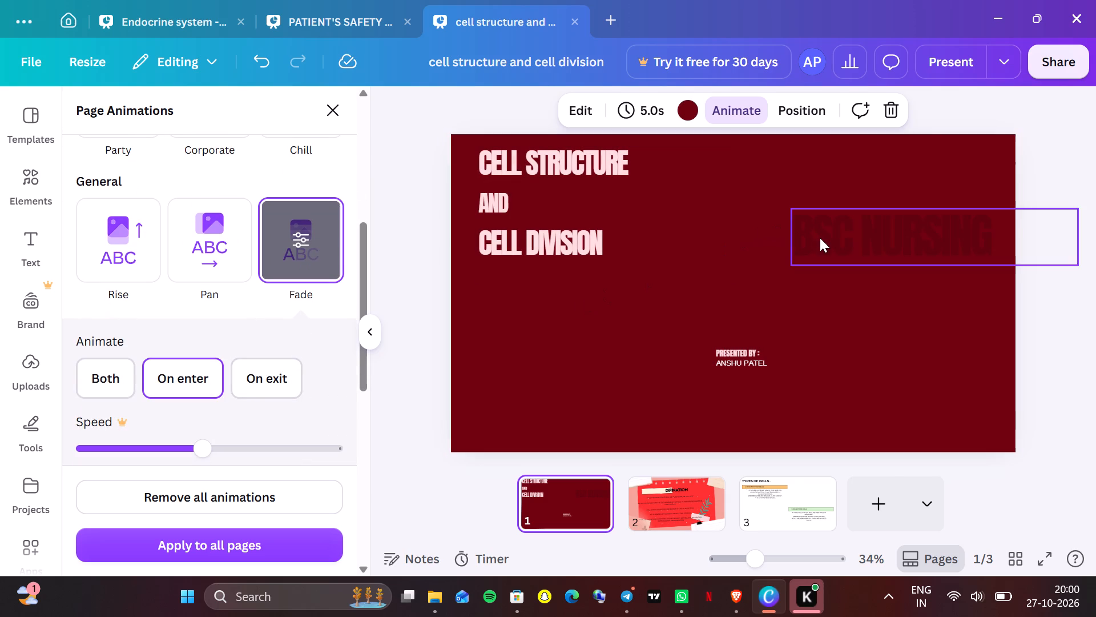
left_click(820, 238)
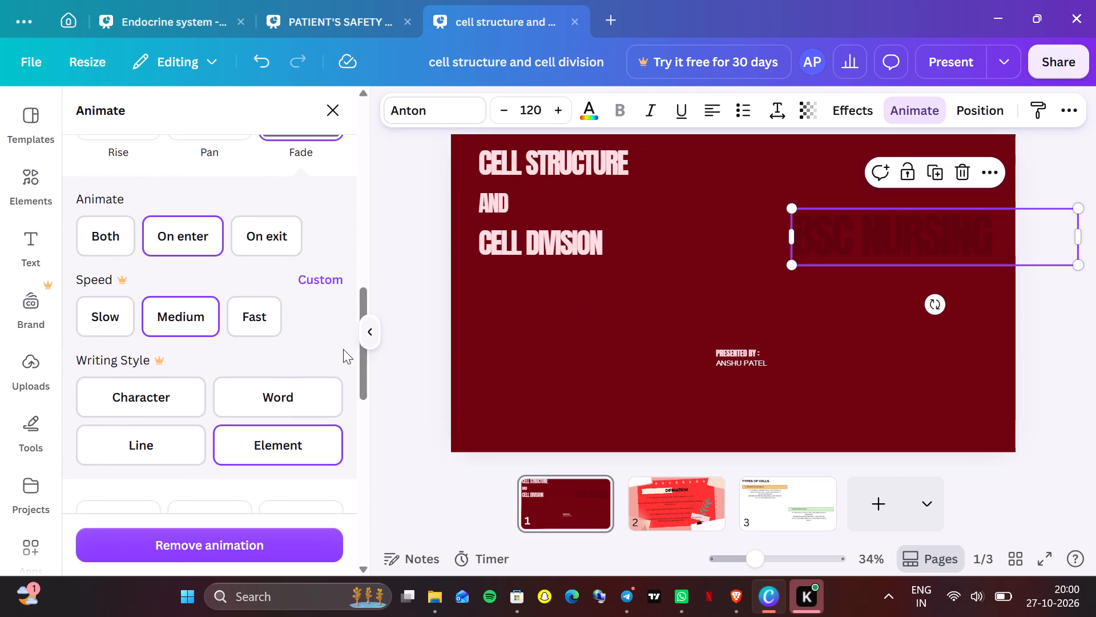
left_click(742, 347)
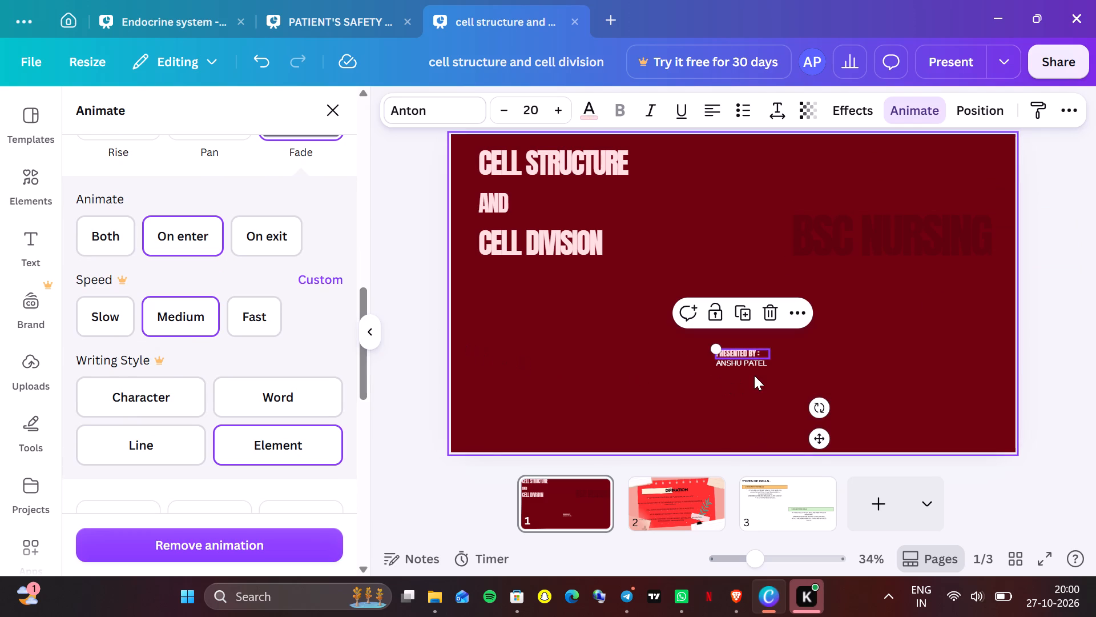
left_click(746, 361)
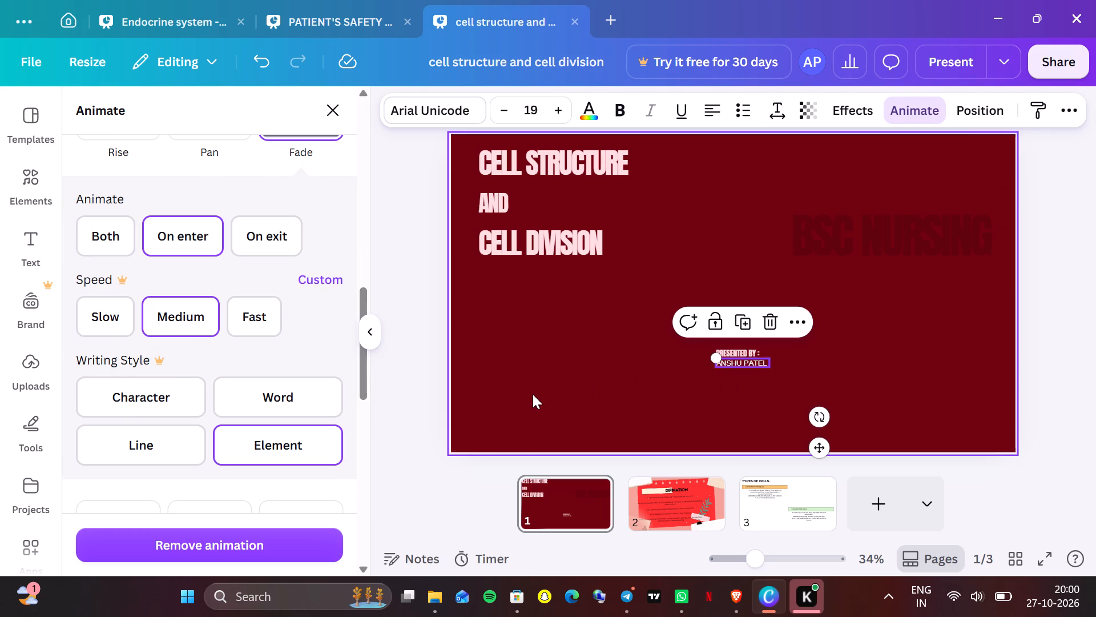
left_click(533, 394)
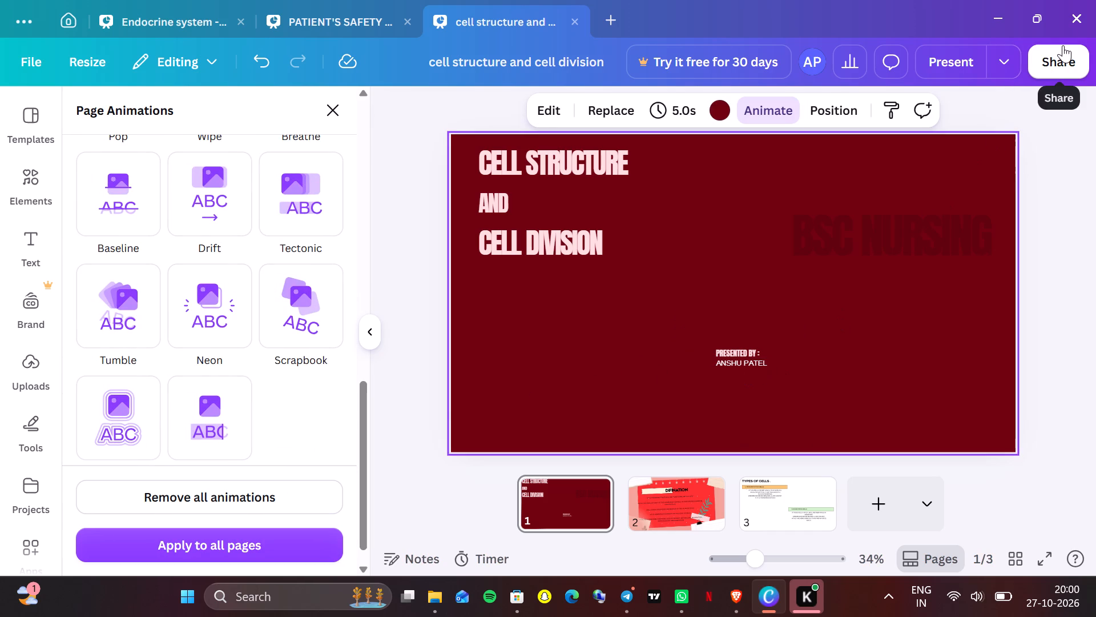
Present the deck from page 1 in presenter view at full screen, review all three slides forwards and backwards, and exit full screen.
left_click(1004, 58)
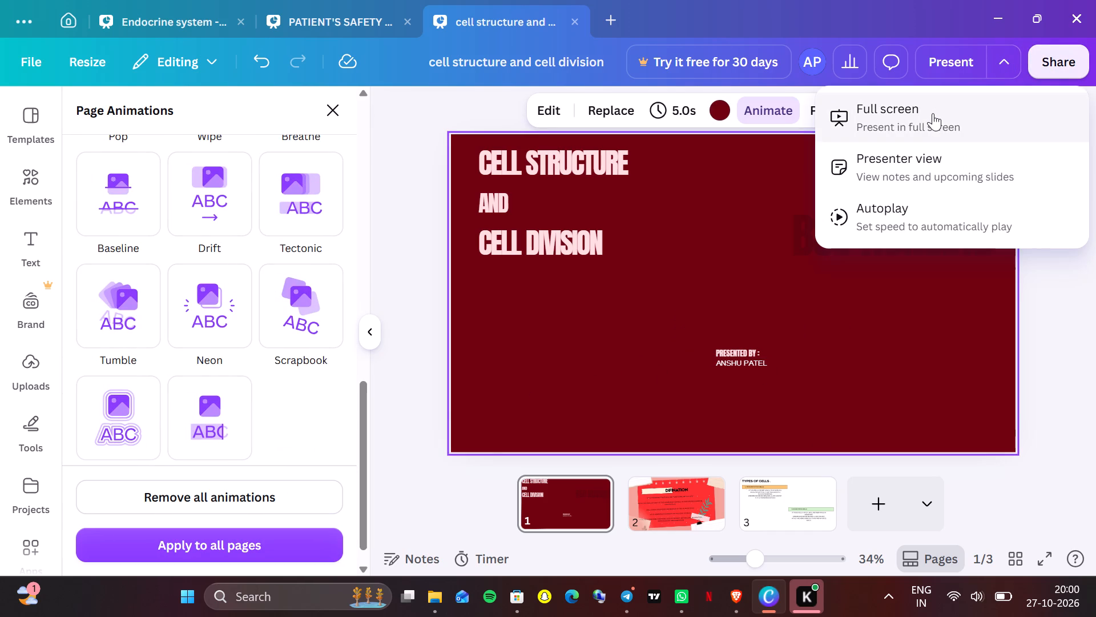
left_click(924, 153)
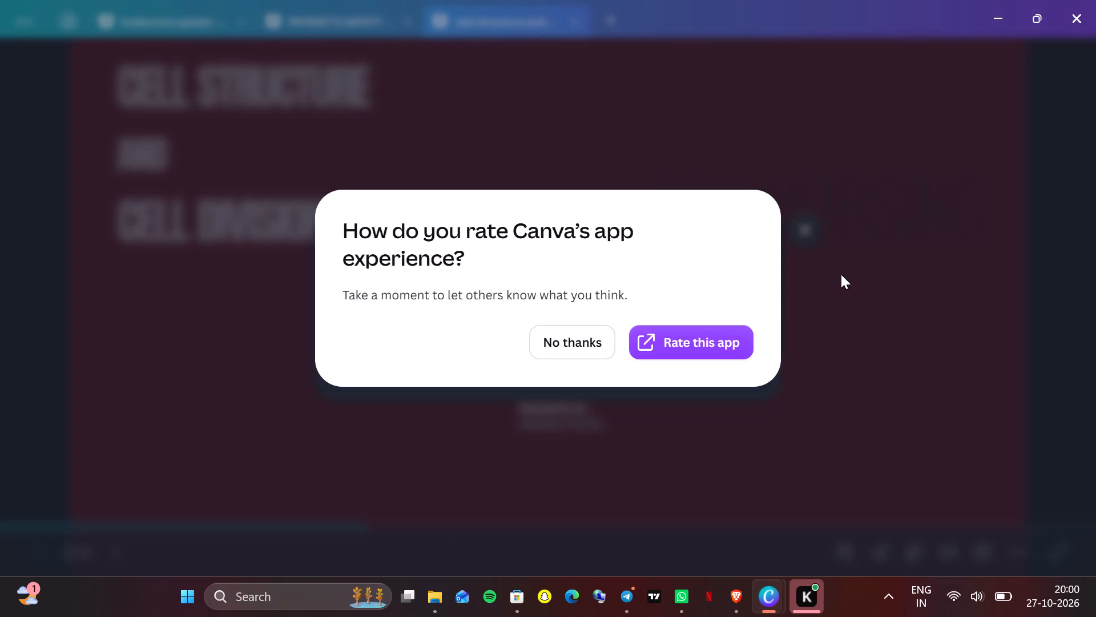
left_click(572, 339)
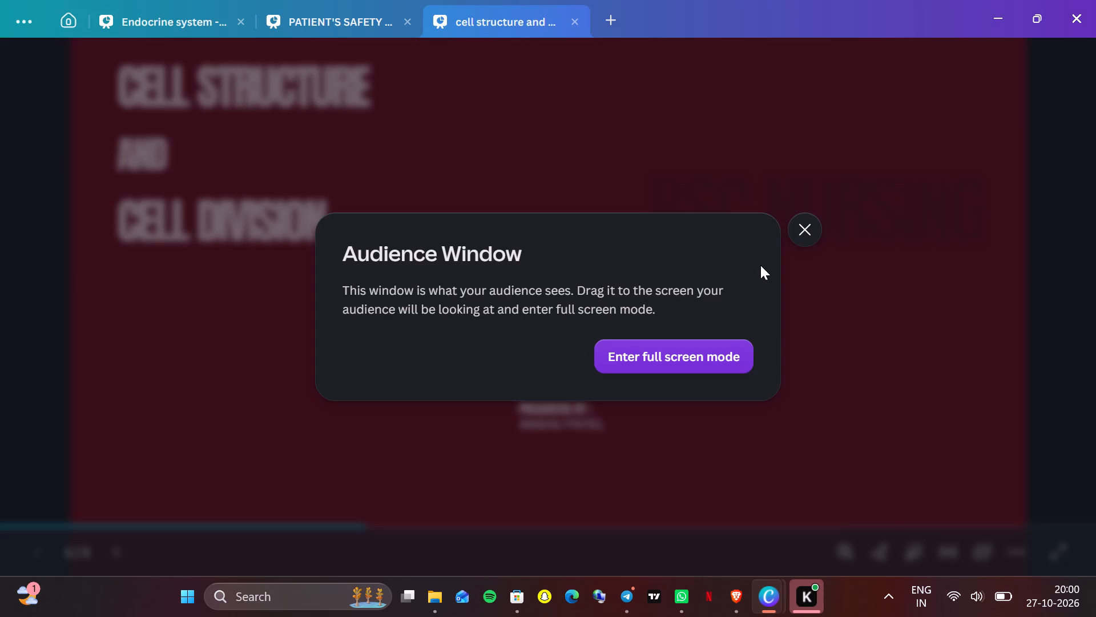
left_click(697, 346)
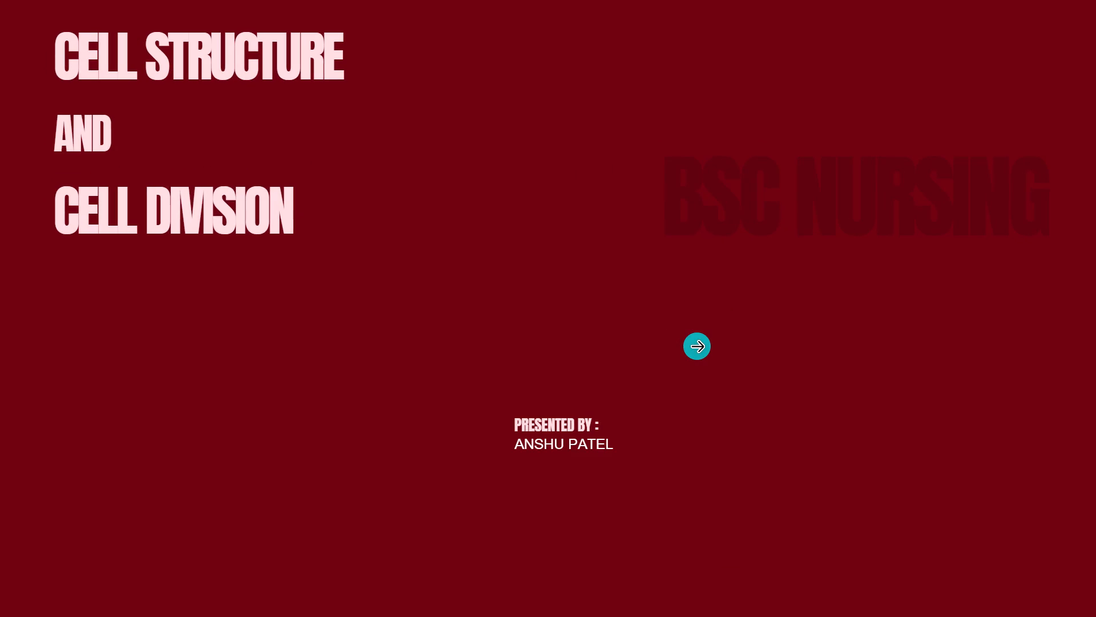
left_click(697, 346)
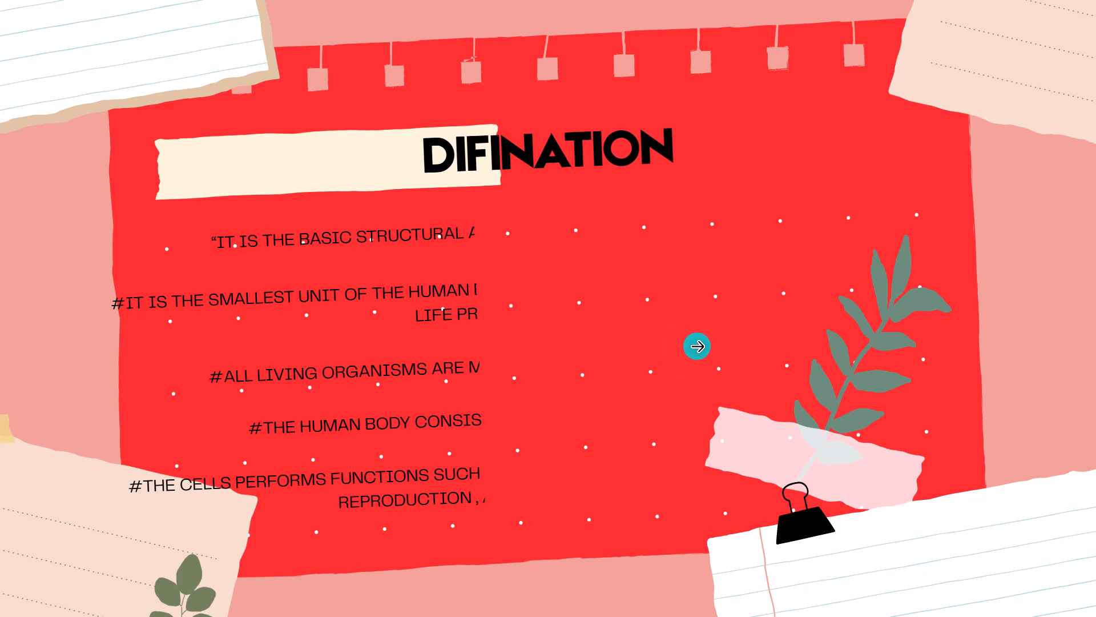
left_click(697, 346)
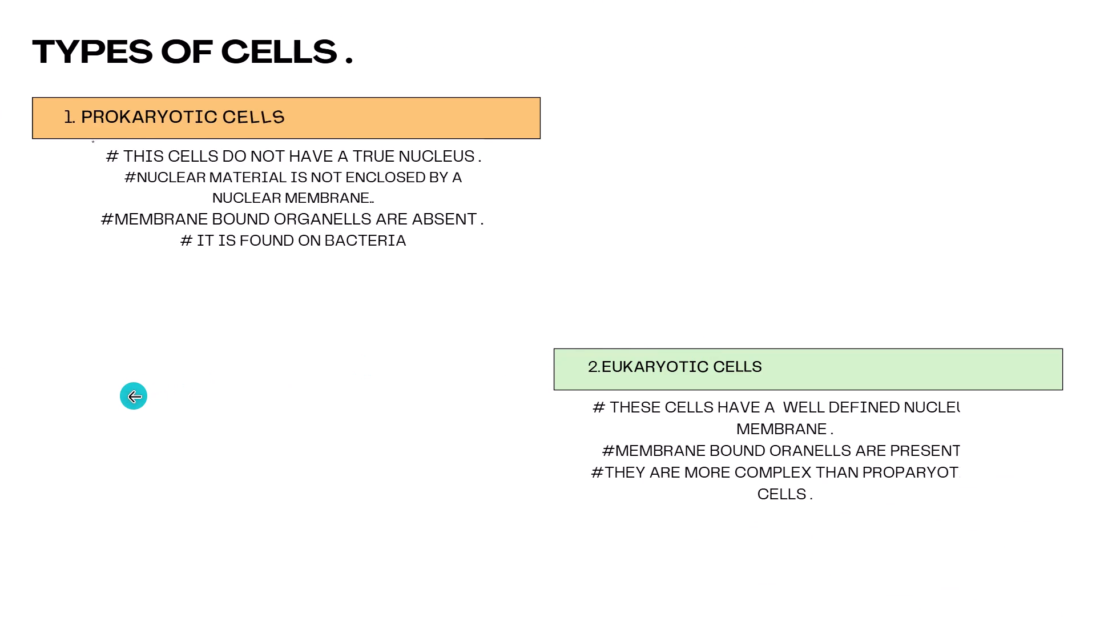
left_click(134, 396)
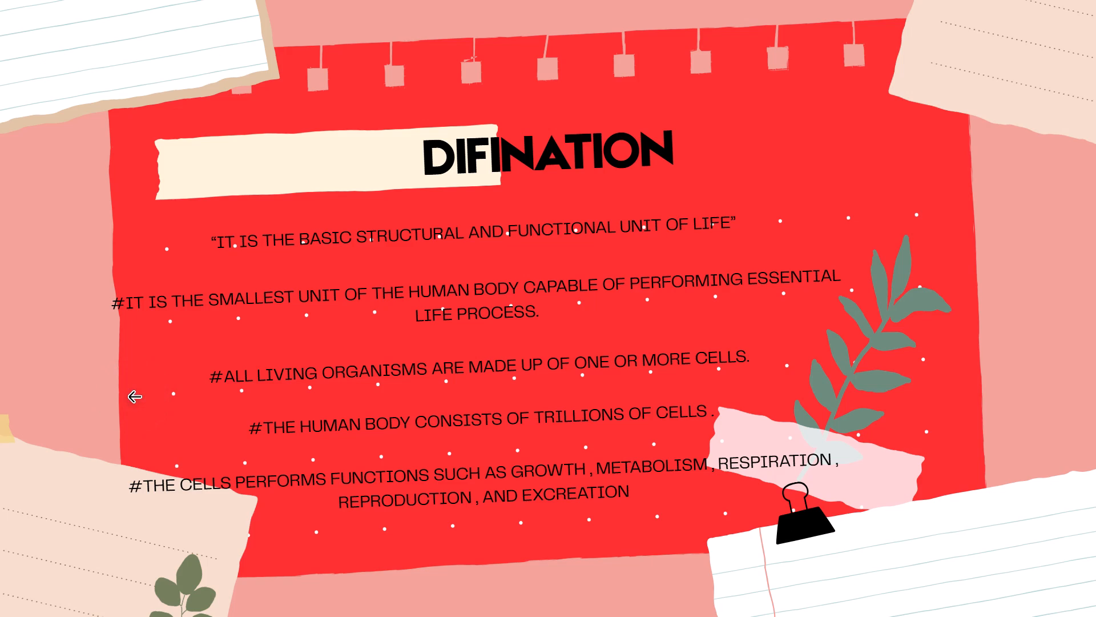
left_click(134, 396)
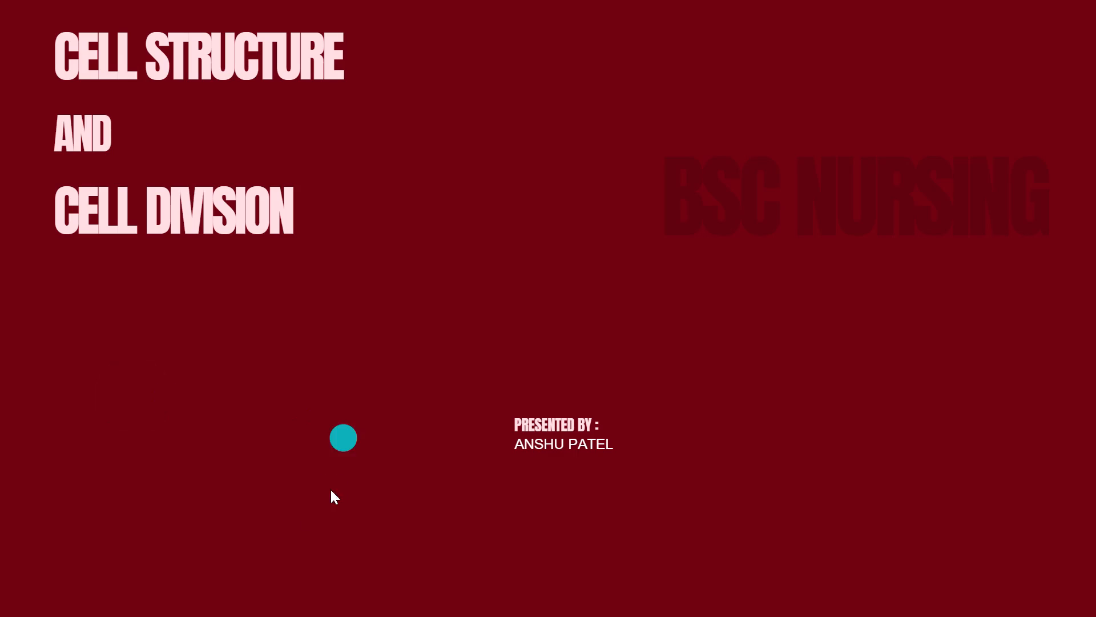
left_click(857, 393)
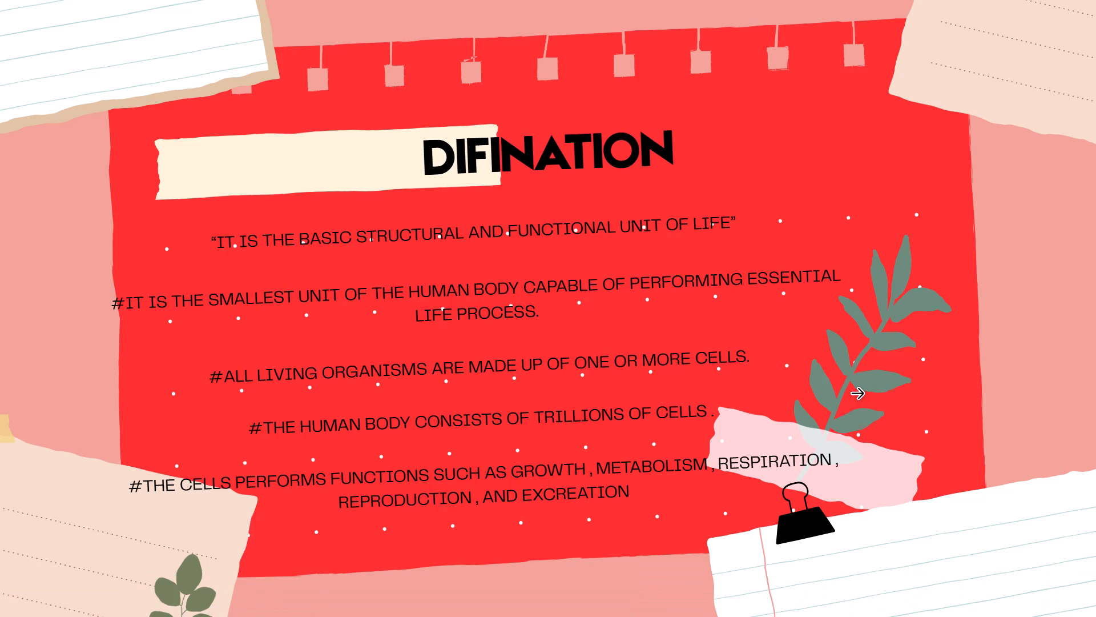
left_click(857, 393)
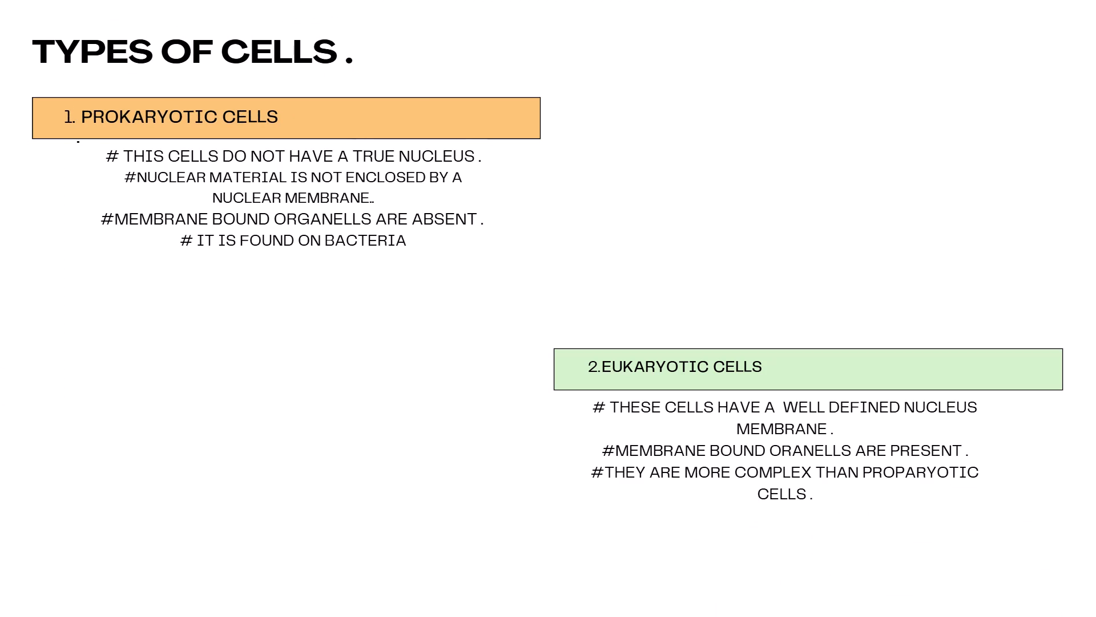
double_click(675, 412)
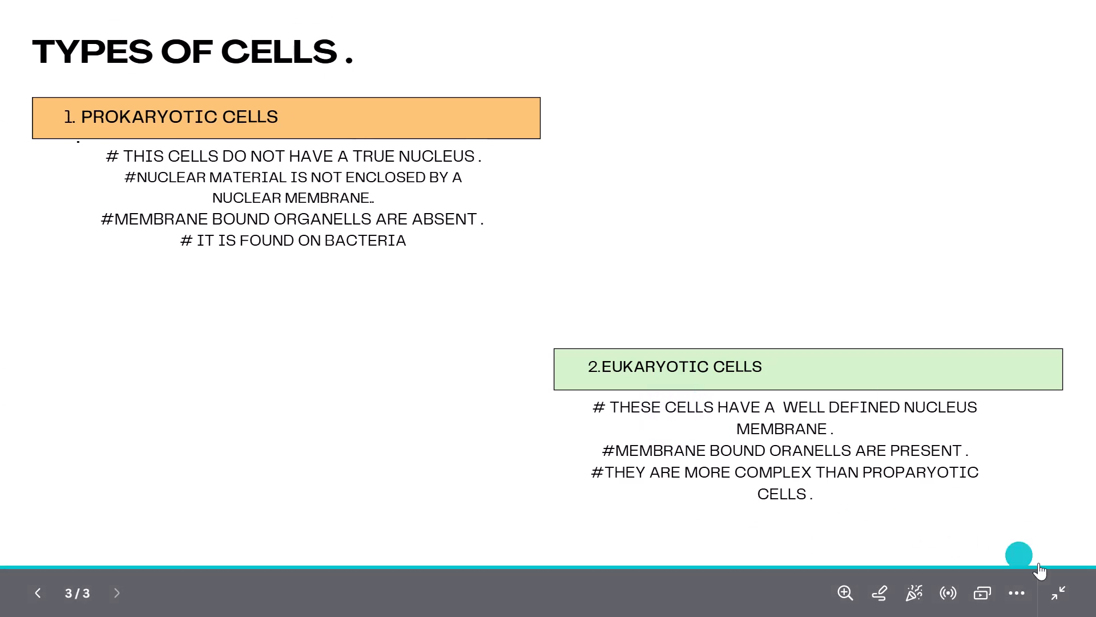
left_click(1064, 594)
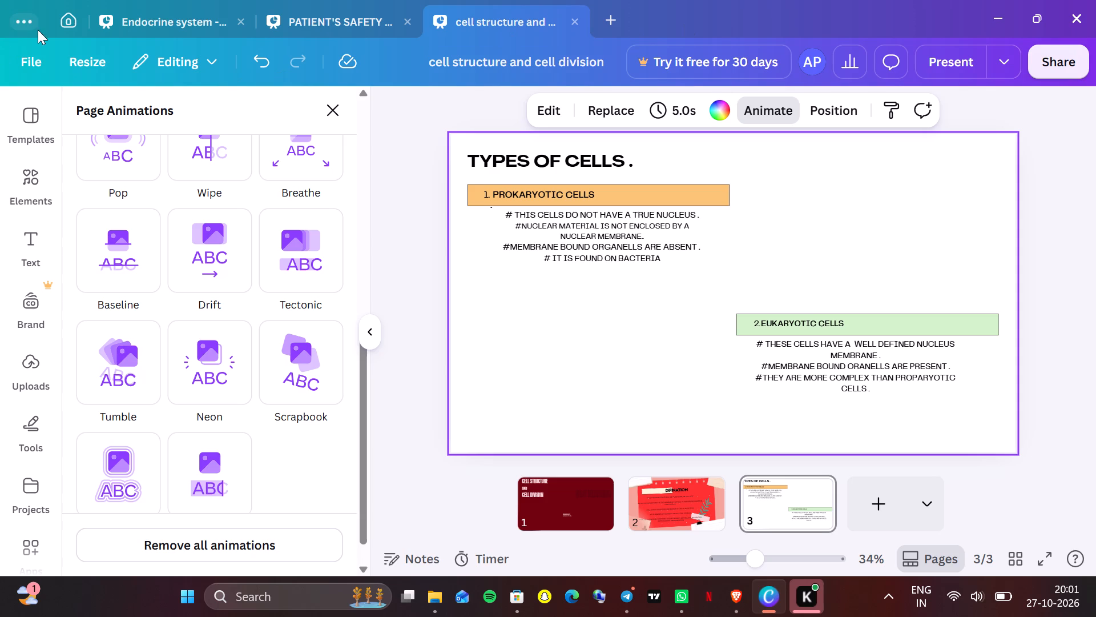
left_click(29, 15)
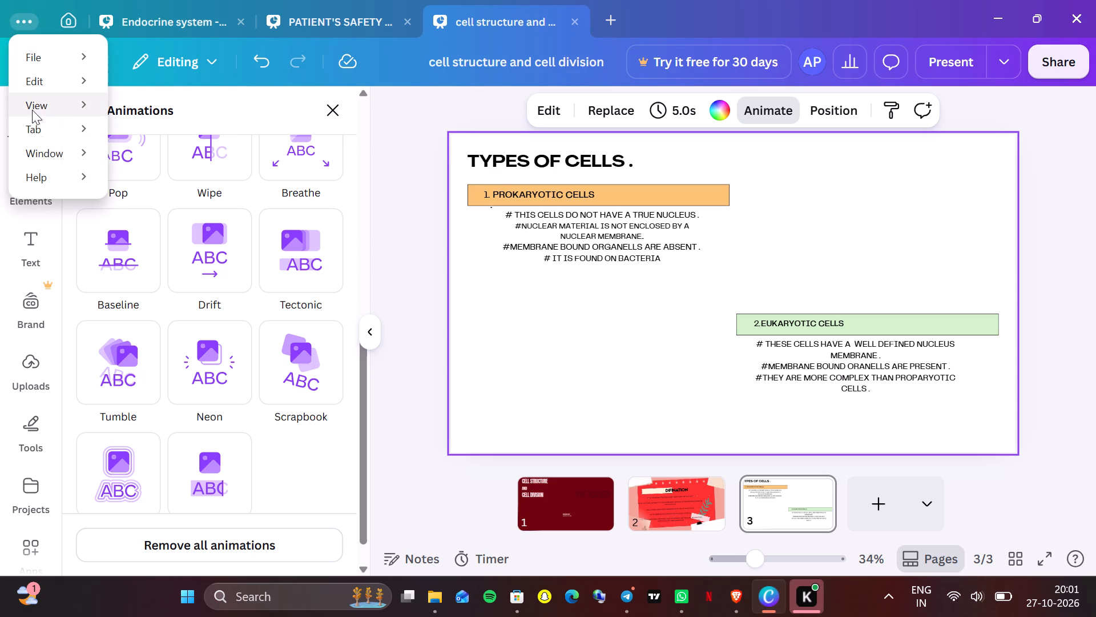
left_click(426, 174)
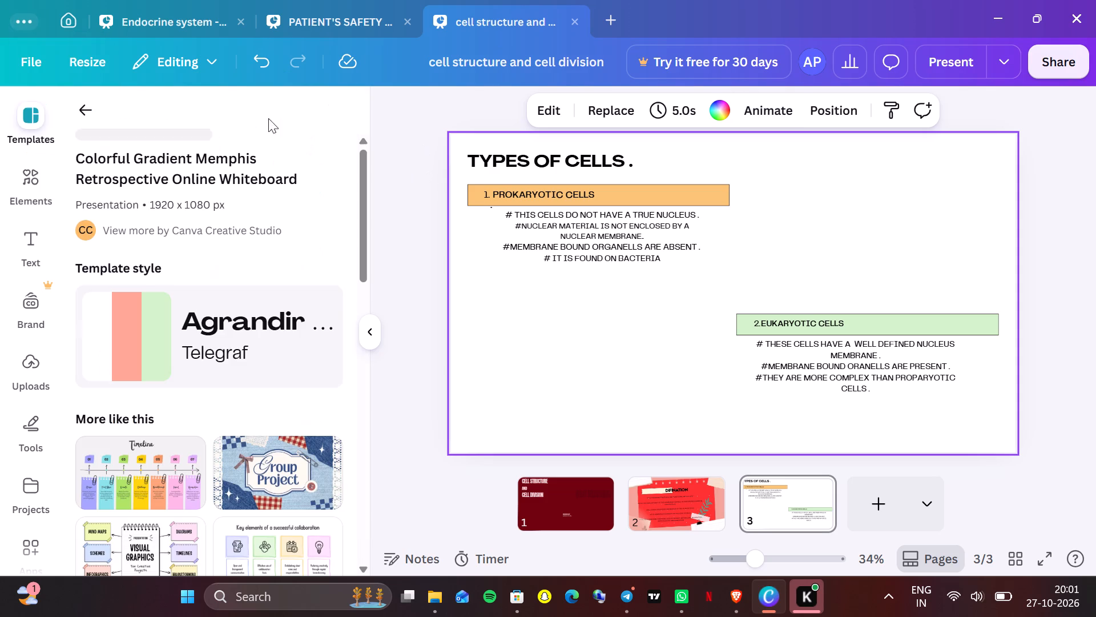
Download all pages of the presentation as a PDF with the Digital preset.
left_click(51, 60)
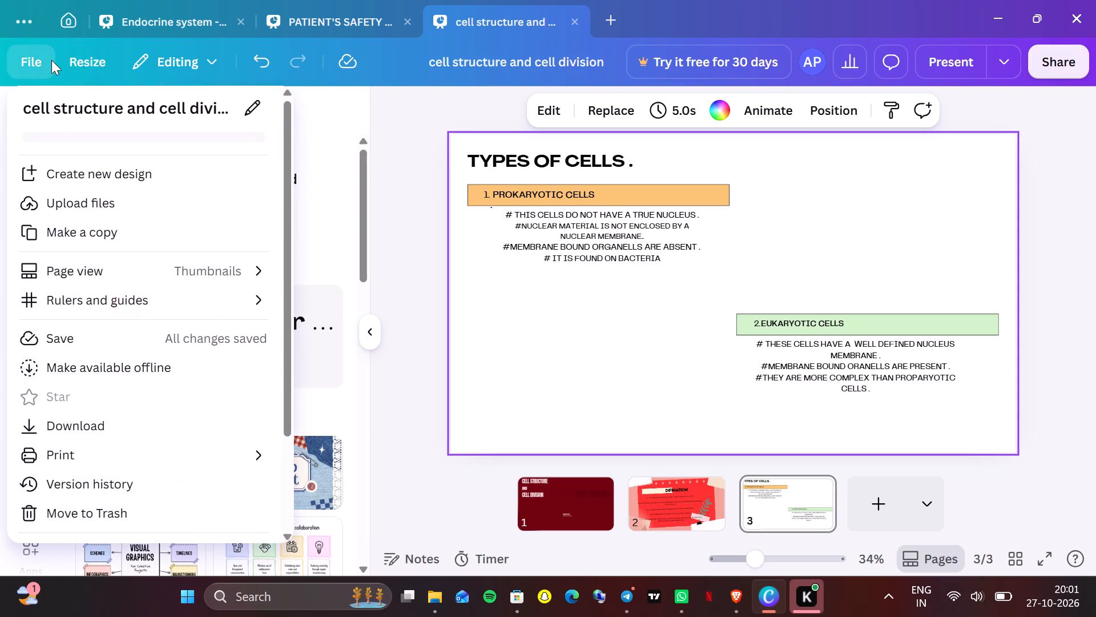
left_click(110, 429)
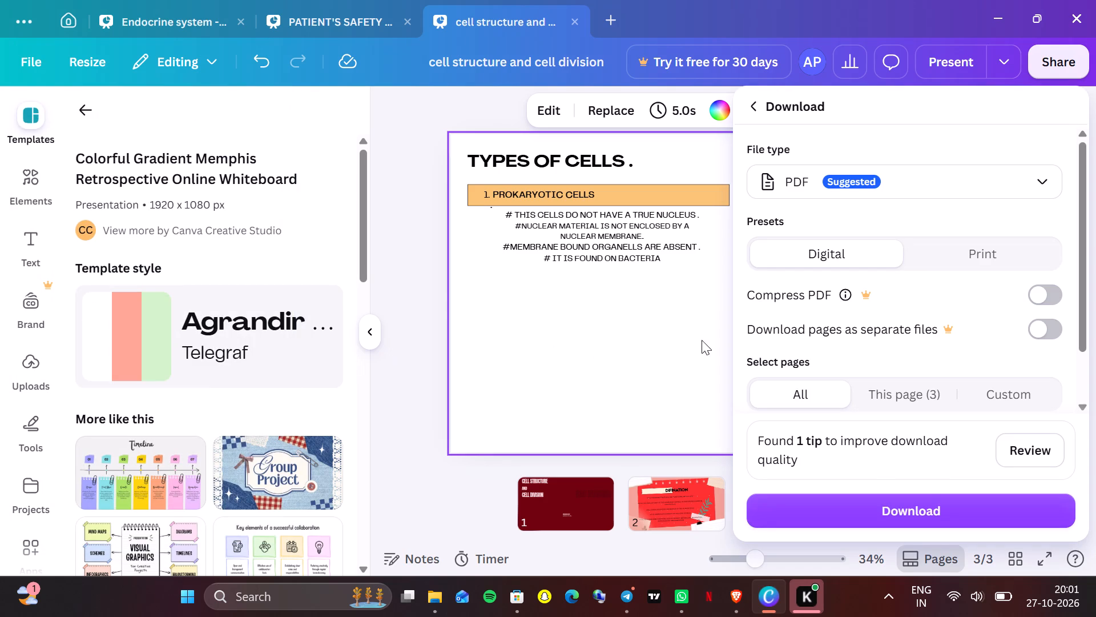
scroll(912, 412, "down", 1)
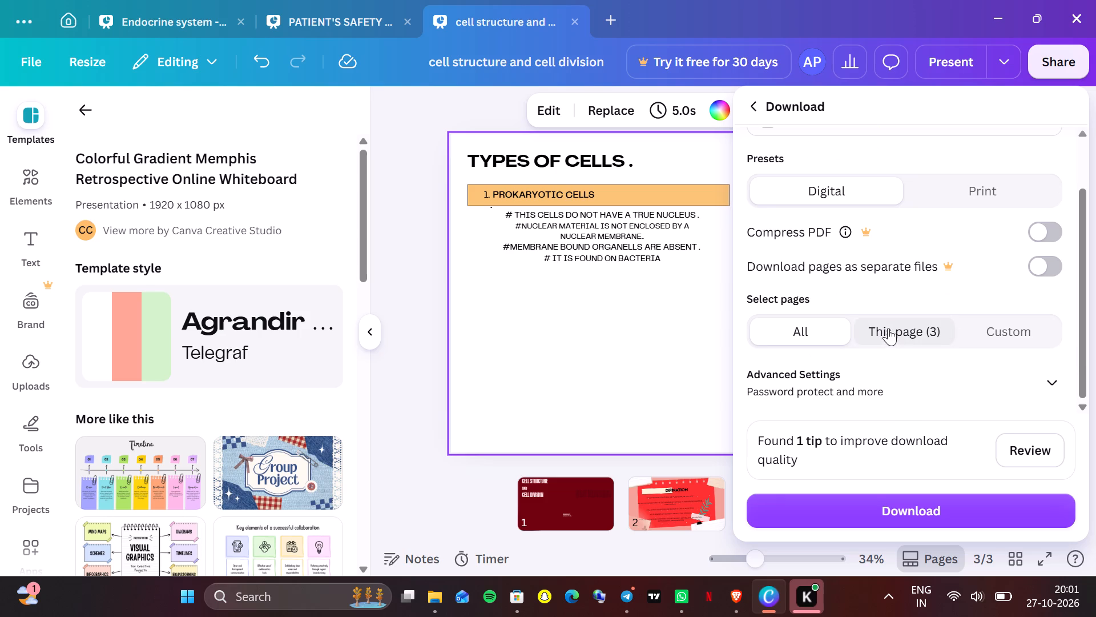
left_click(879, 511)
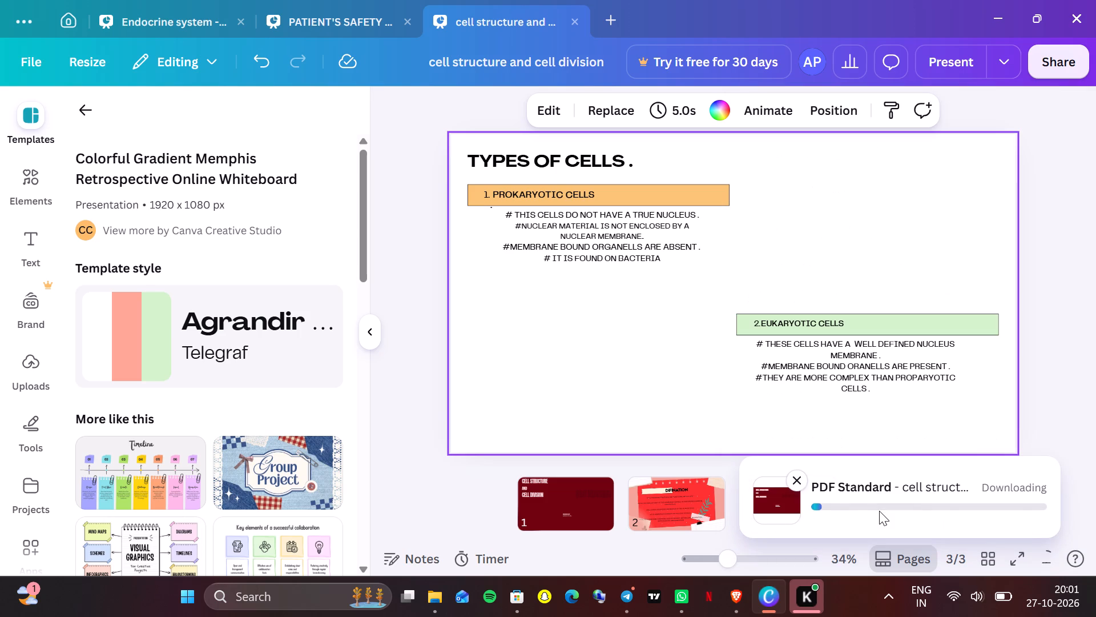
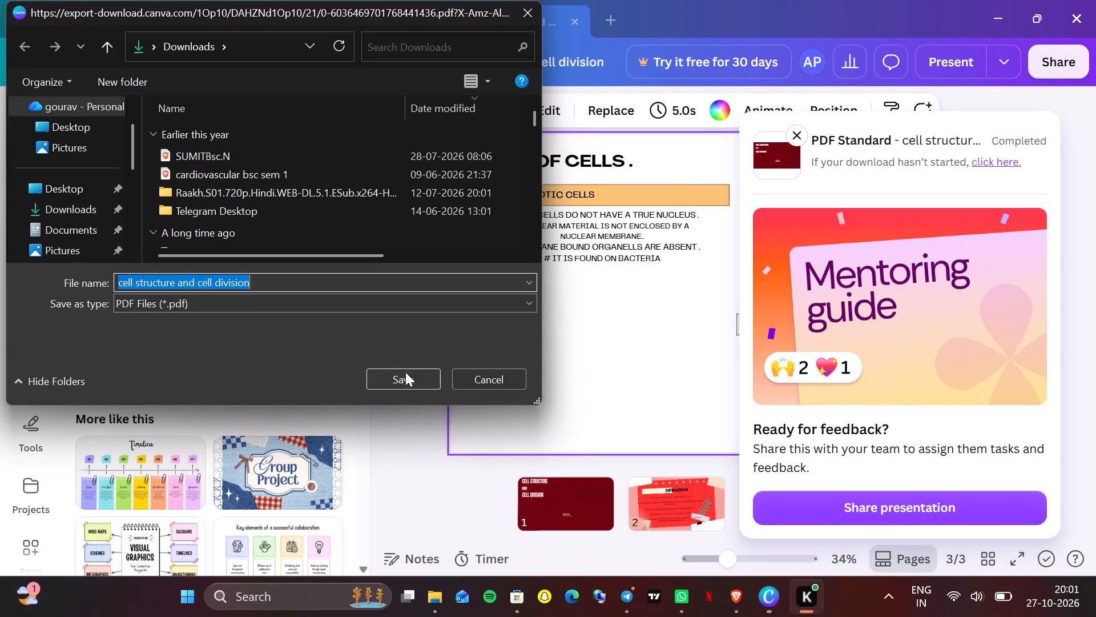
Save the exported PDF in the Downloads folder as "cell structure and cell division".
left_click(407, 375)
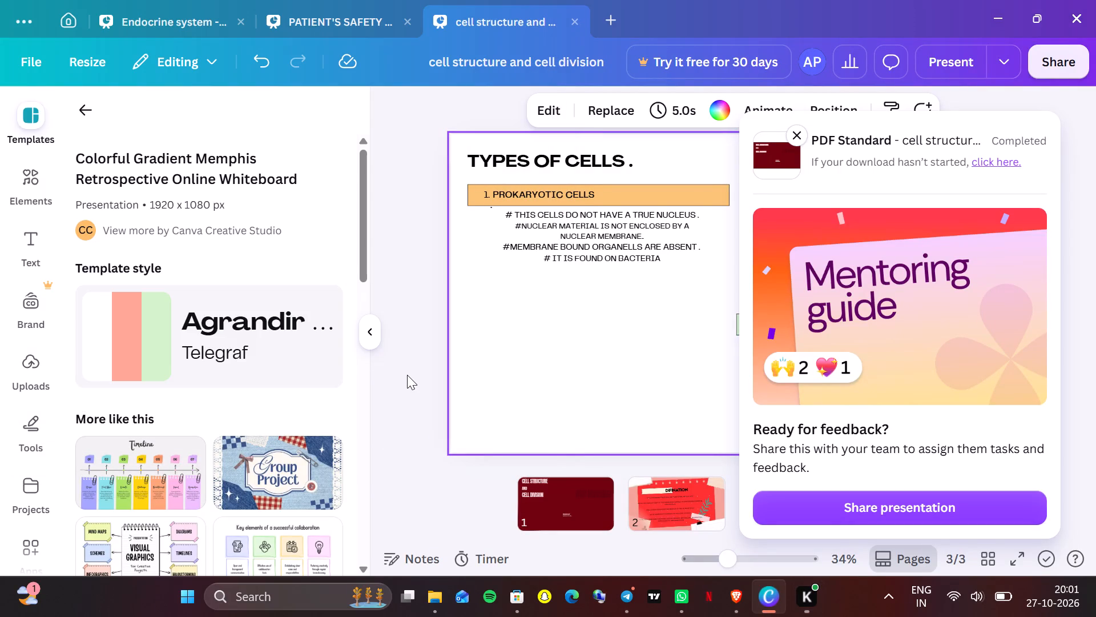